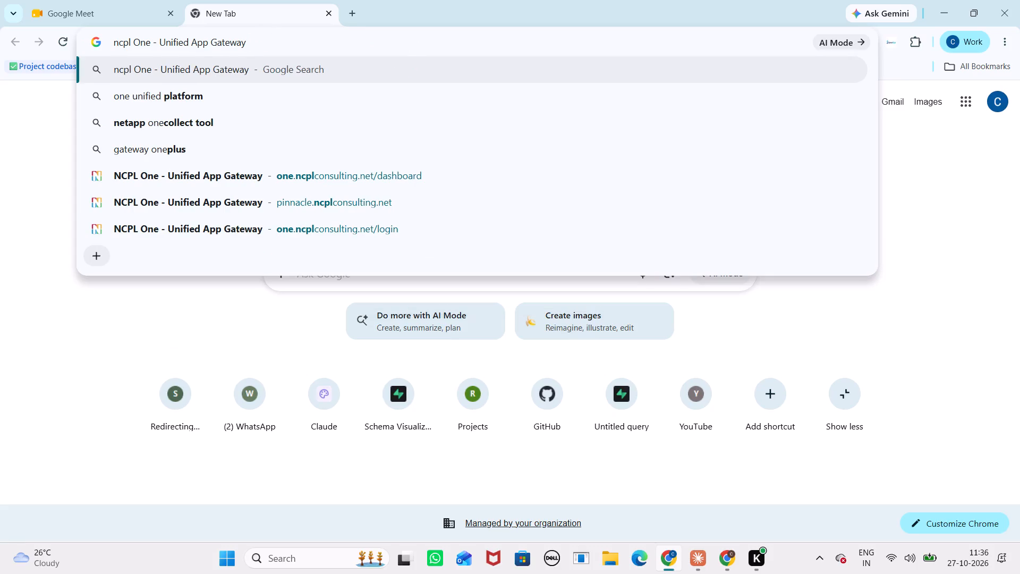
Open the NCPL One dashboard and launch the Pinnacle application.
left_click(355, 171)
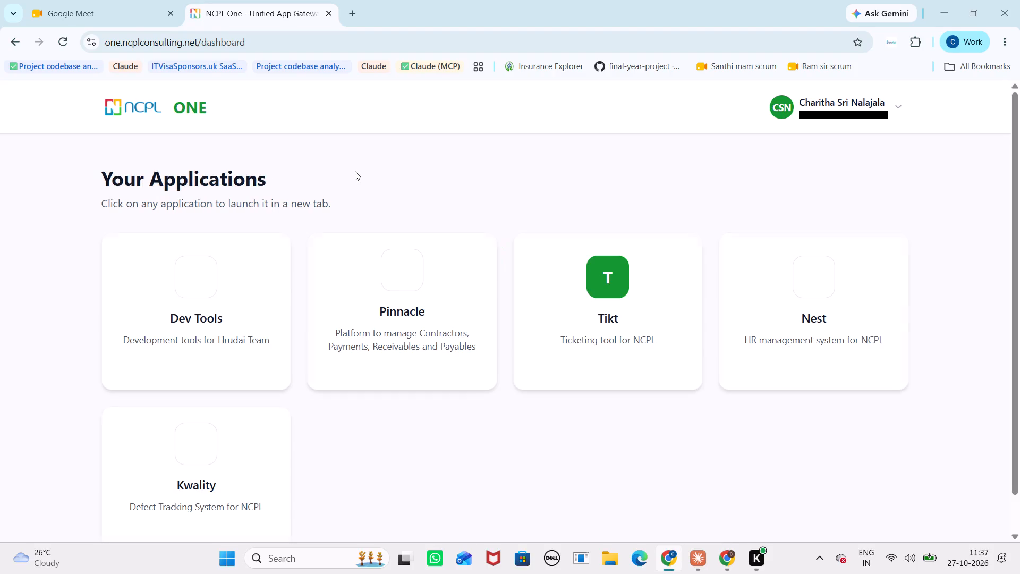
left_click(389, 284)
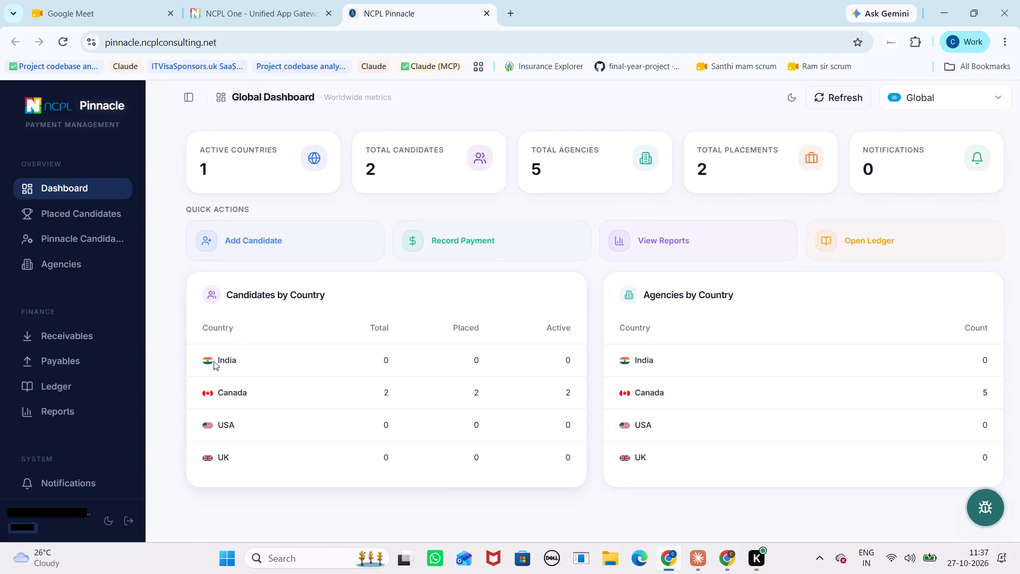
In Pinnacle Candidates, search the placed candidates for Patel and import the Azure Cloud Engineer at Aptly Technology Canada.
left_click(50, 242)
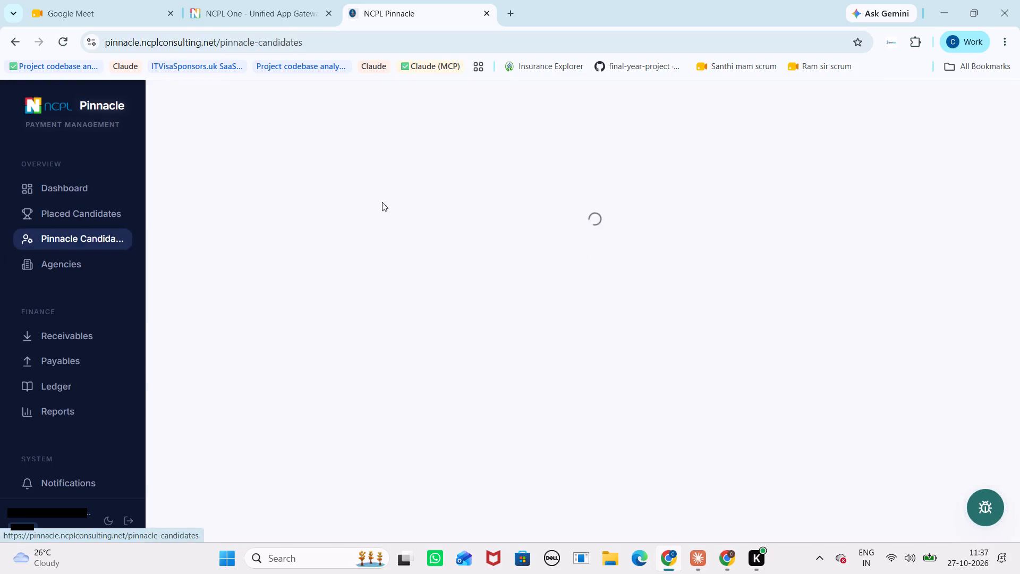
left_click(826, 98)
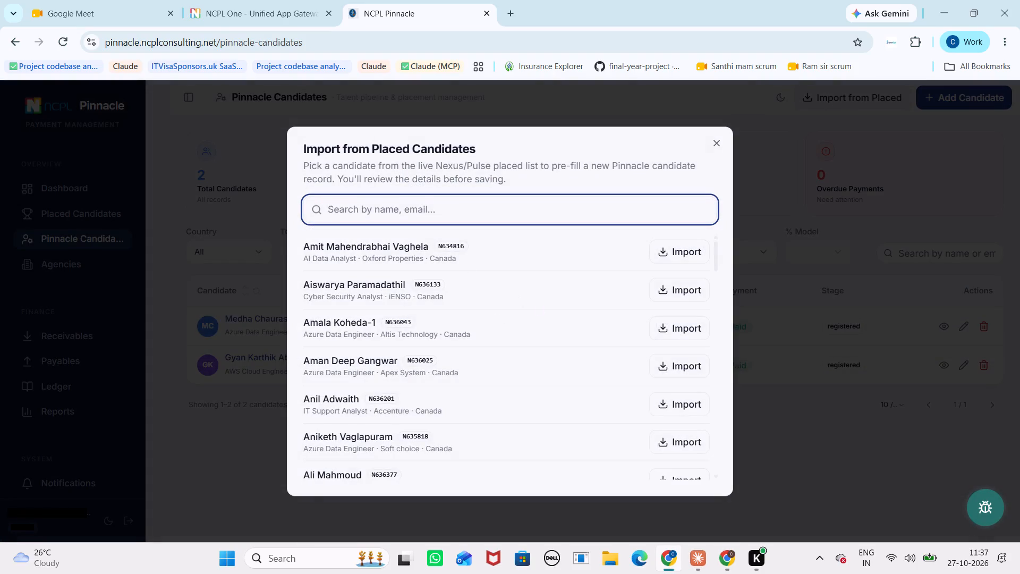
type("Ha")
key("BackSpace")
key("BackSpace")
type("Patel")
scroll(341, 302, "down", 2)
scroll(341, 302, "up", 3)
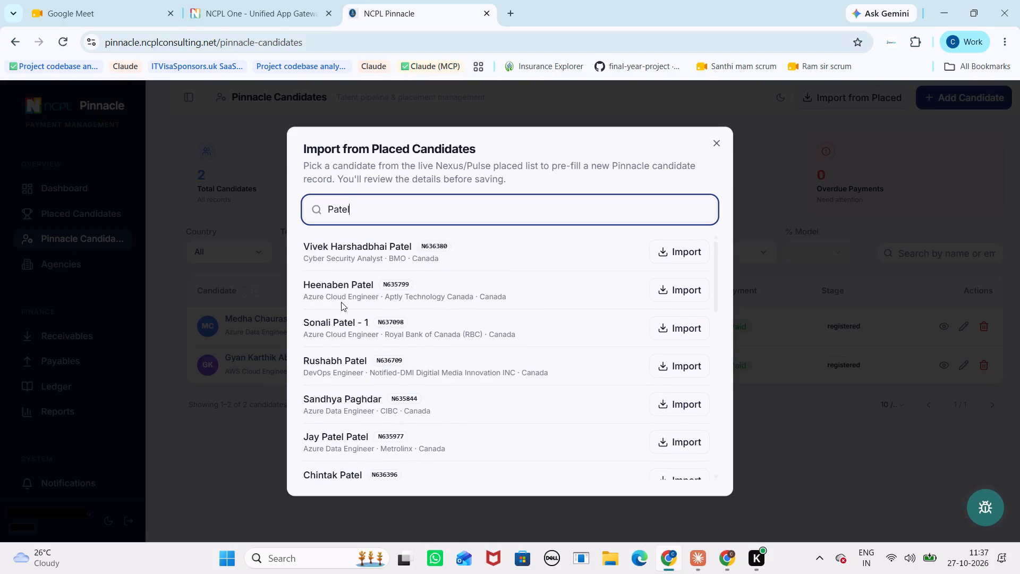
left_click(702, 301)
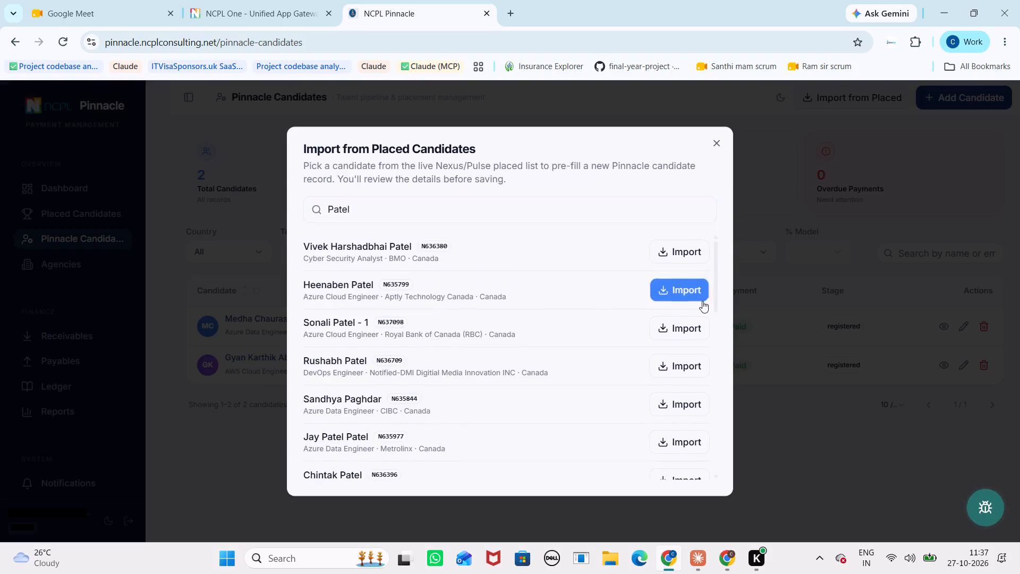
Set the job type of Offer 1 to Contract C2C.
scroll(646, 431, "down", 6)
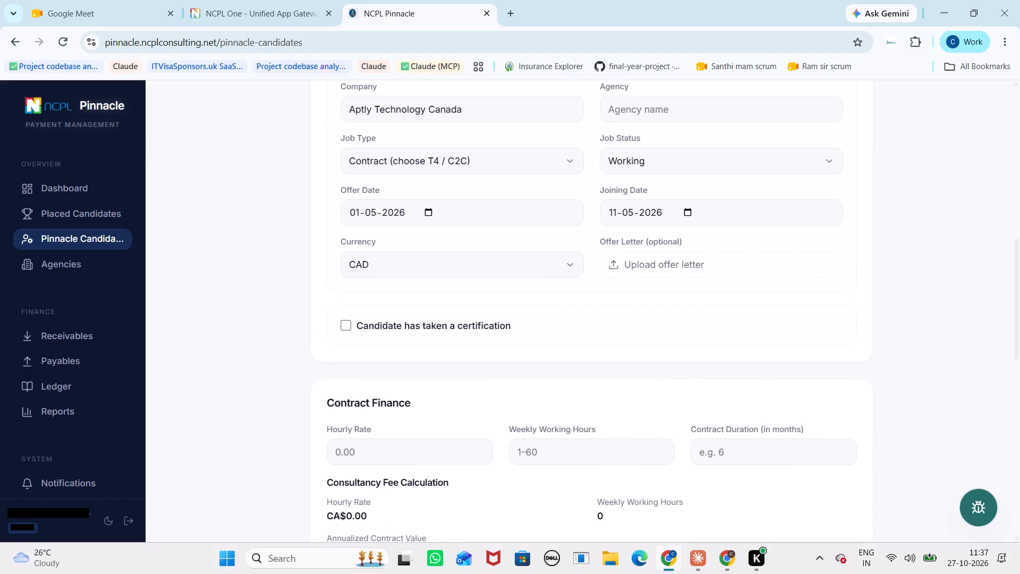
left_click(439, 159)
left_click(416, 233)
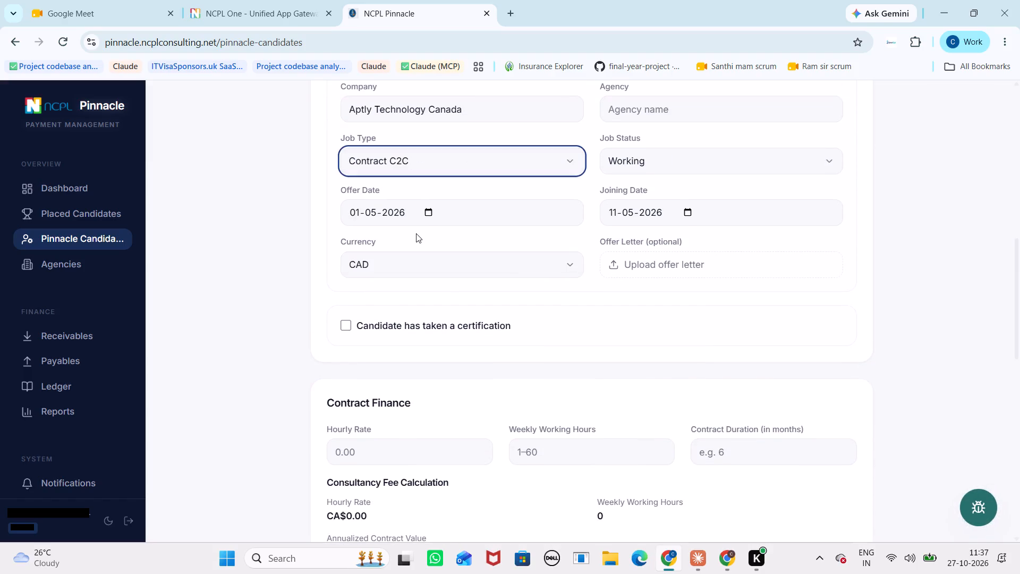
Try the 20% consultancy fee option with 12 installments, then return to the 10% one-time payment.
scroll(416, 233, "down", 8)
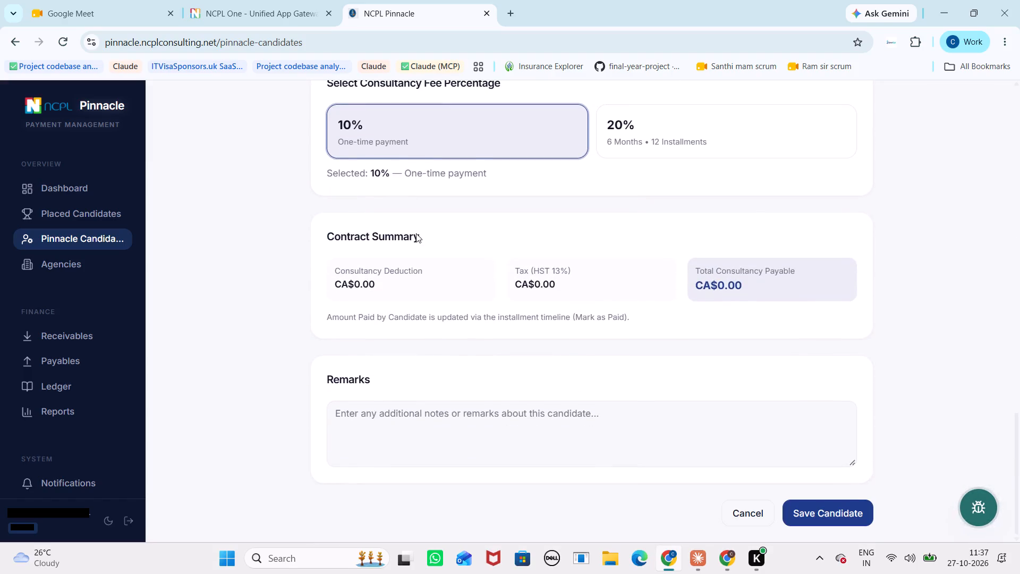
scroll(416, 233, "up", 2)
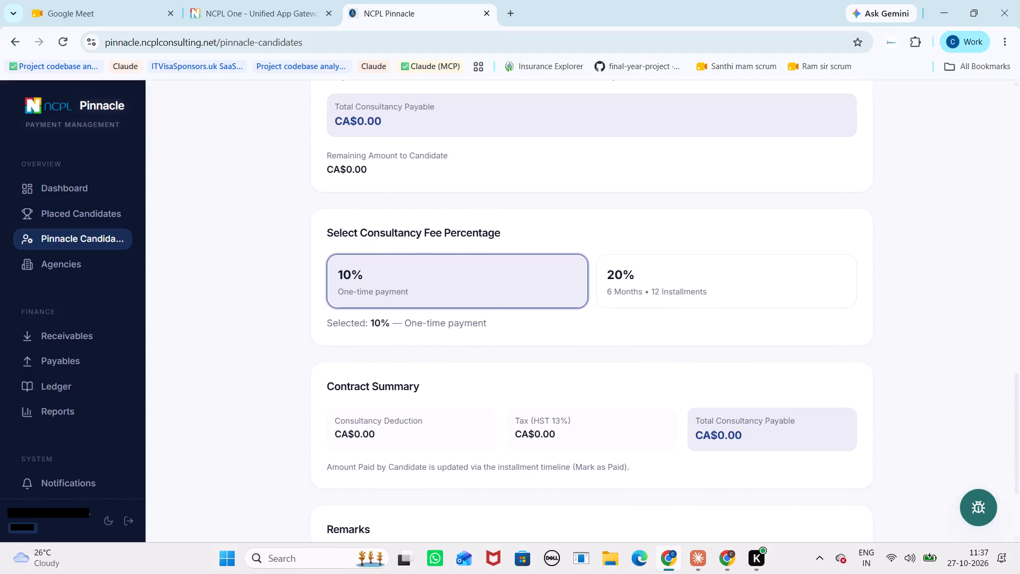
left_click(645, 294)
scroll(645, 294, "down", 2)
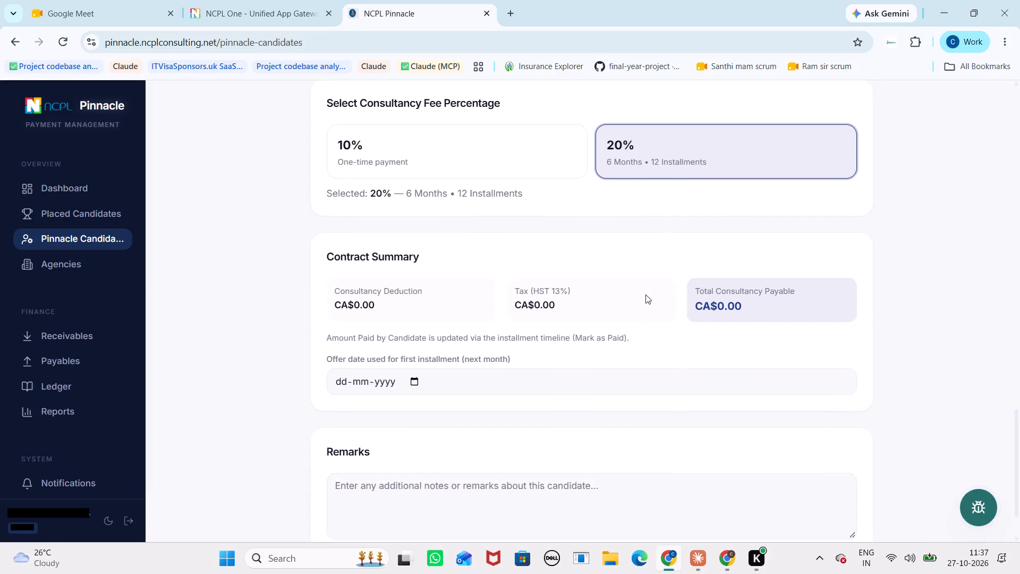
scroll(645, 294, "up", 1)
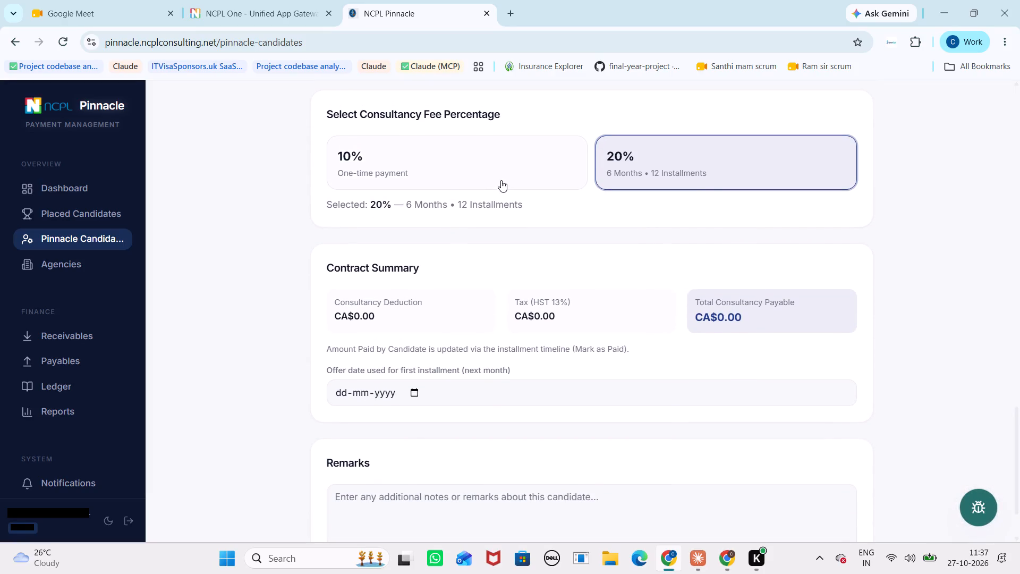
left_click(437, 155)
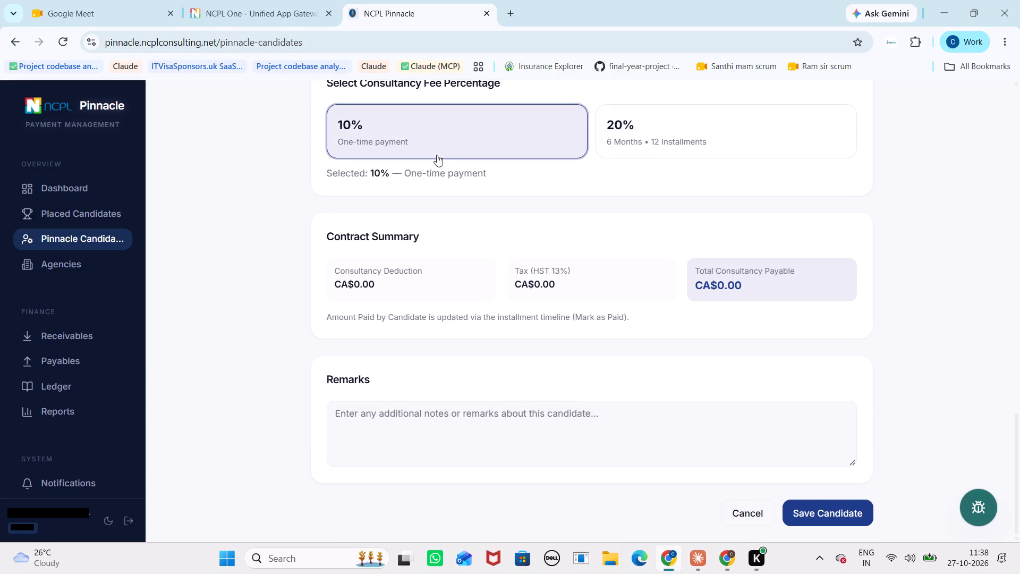
Review the new candidate form's personal, placement, contract finance and consultancy fee sections.
scroll(480, 159, "up", 2)
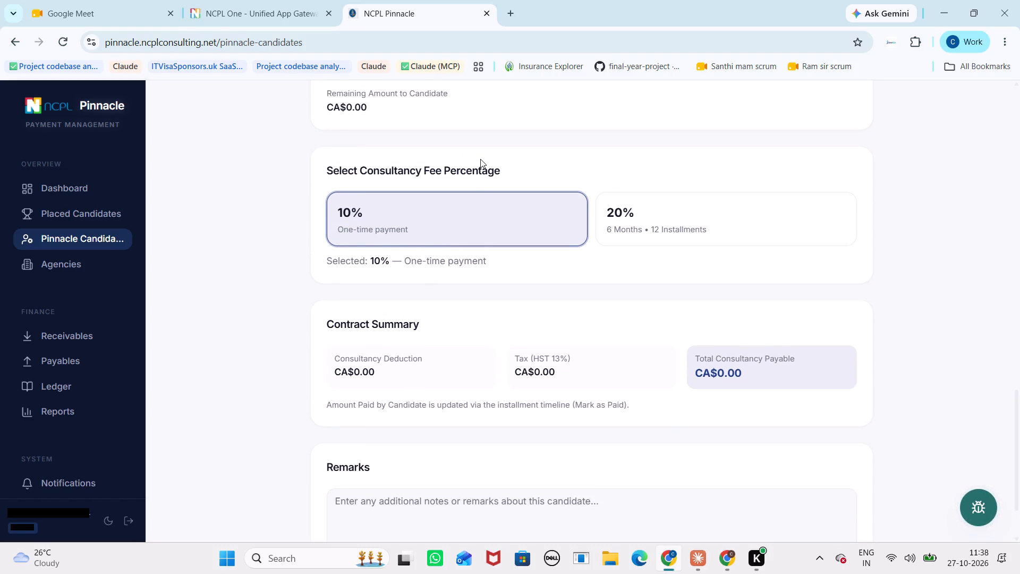
scroll(480, 159, "up", 3)
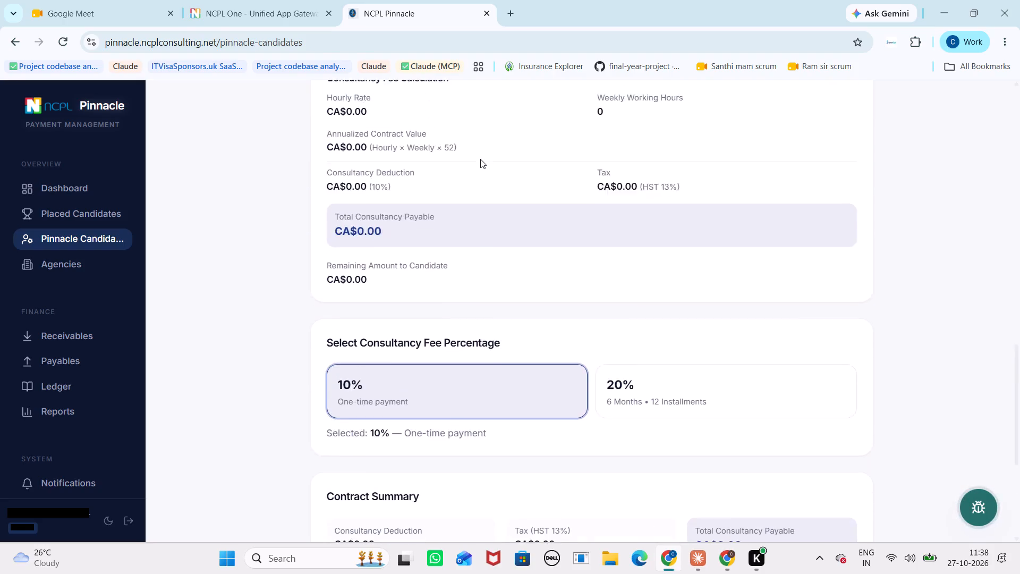
scroll(480, 159, "up", 7)
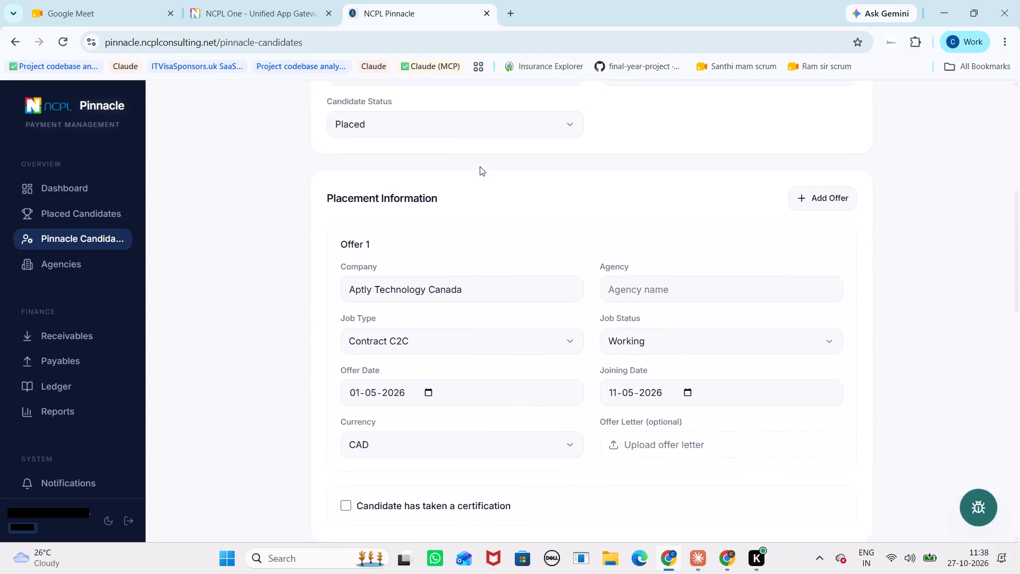
scroll(480, 166, "up", 1)
scroll(480, 166, "down", 3)
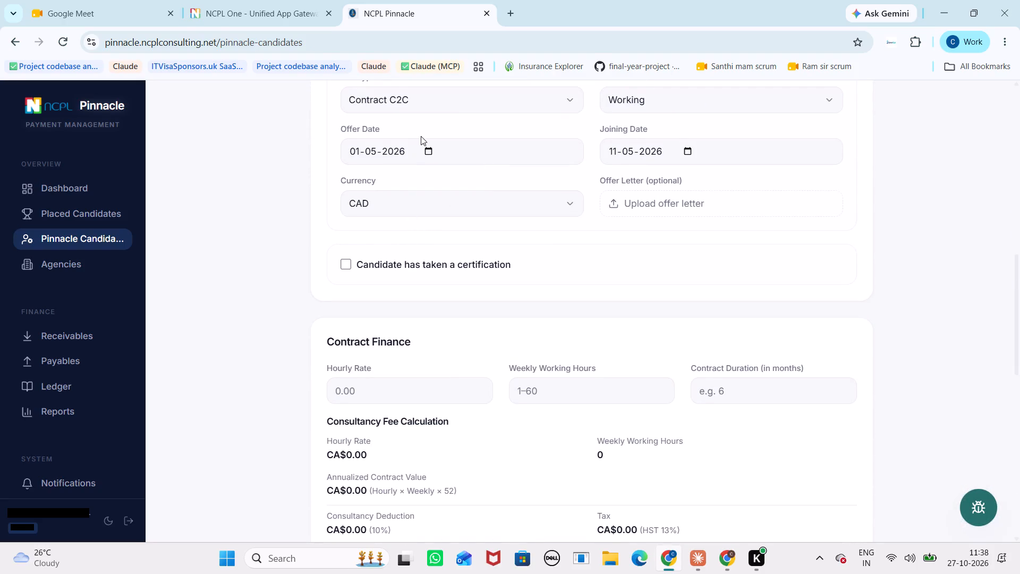
scroll(424, 133, "up", 4)
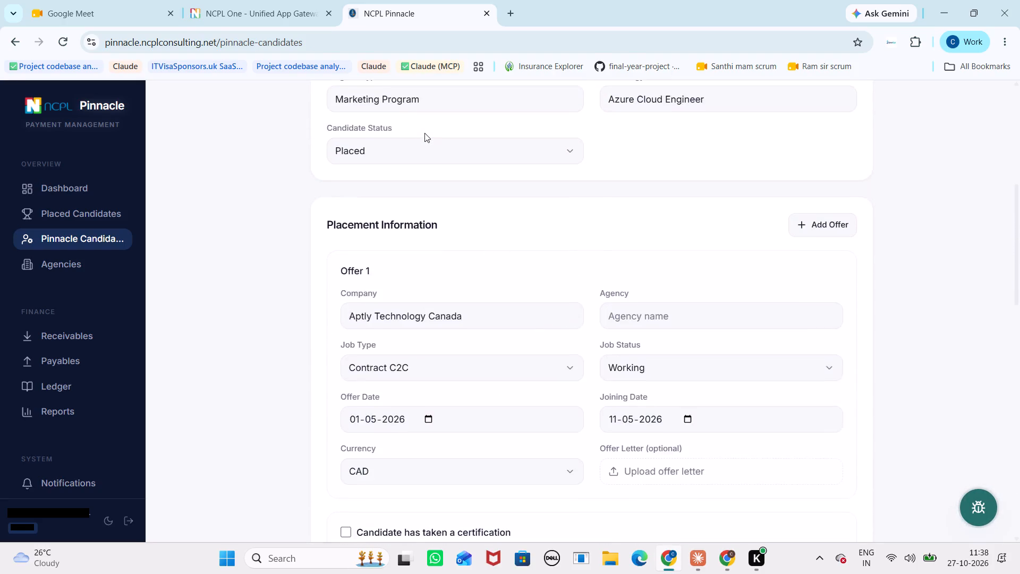
scroll(424, 133, "up", 1)
scroll(424, 133, "down", 1)
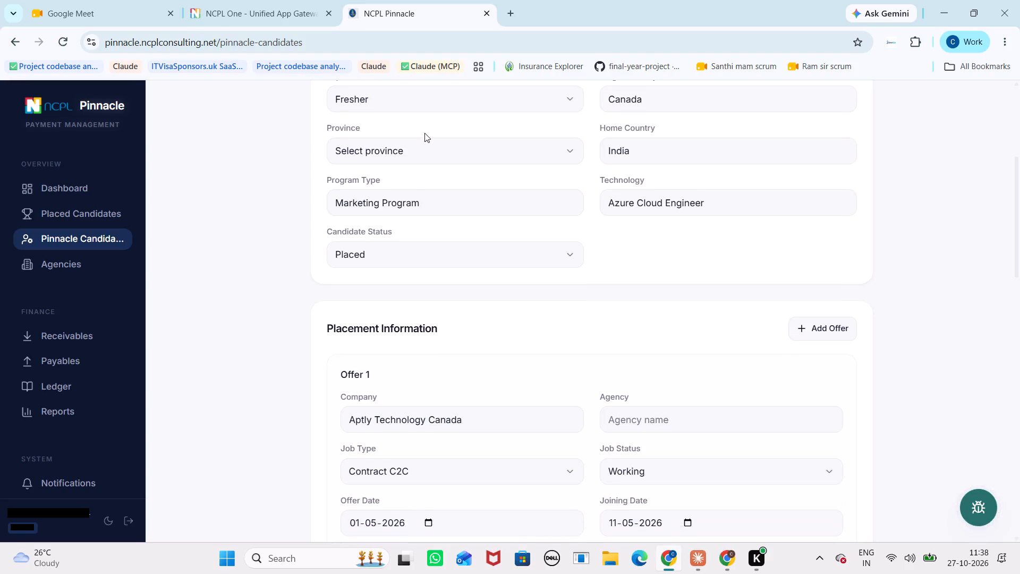
scroll(424, 133, "down", 4)
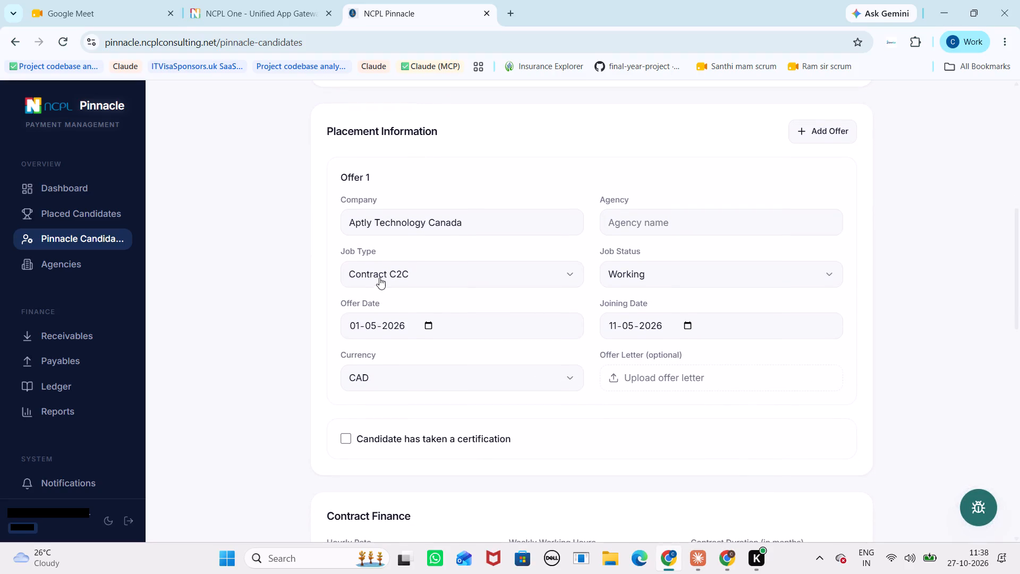
scroll(385, 256, "down", 2)
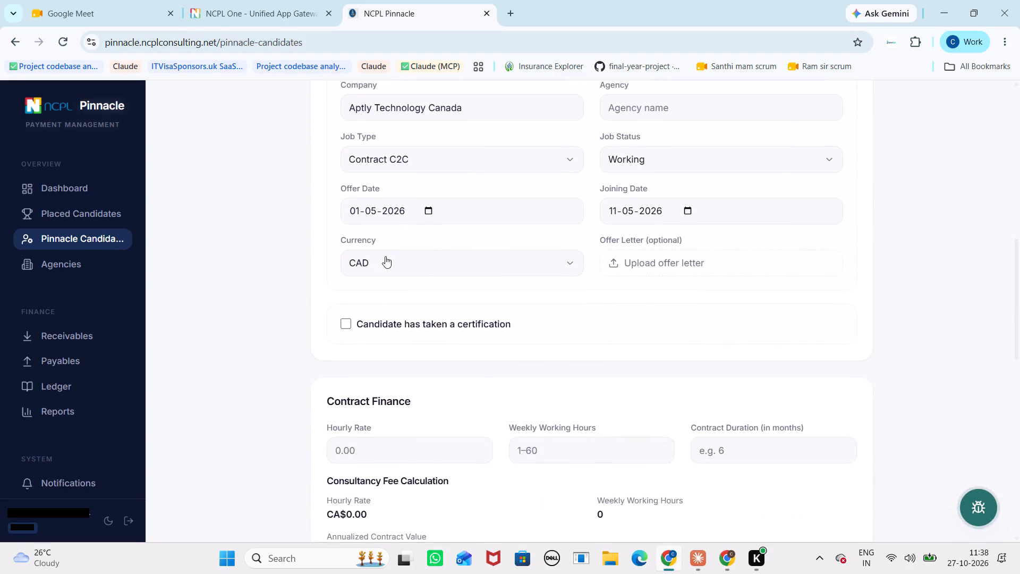
scroll(385, 256, "down", 5)
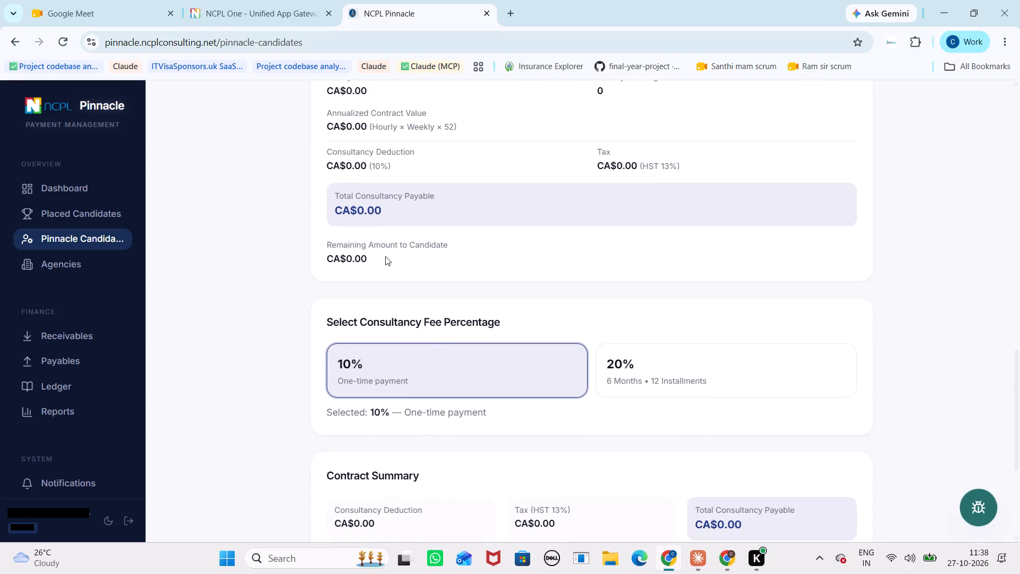
scroll(385, 256, "down", 1)
scroll(385, 256, "up", 6)
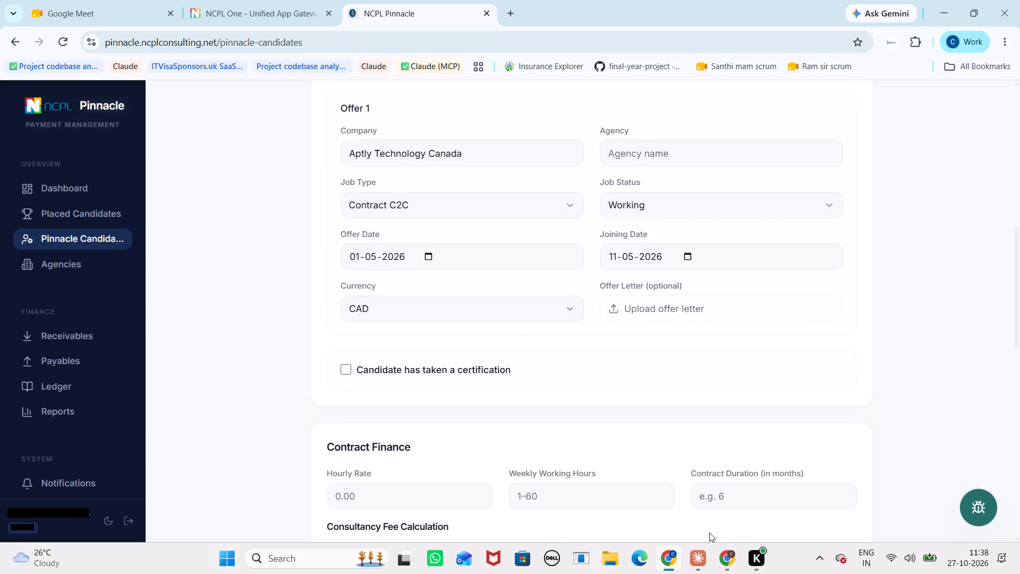
scroll(343, 292, "up", 4)
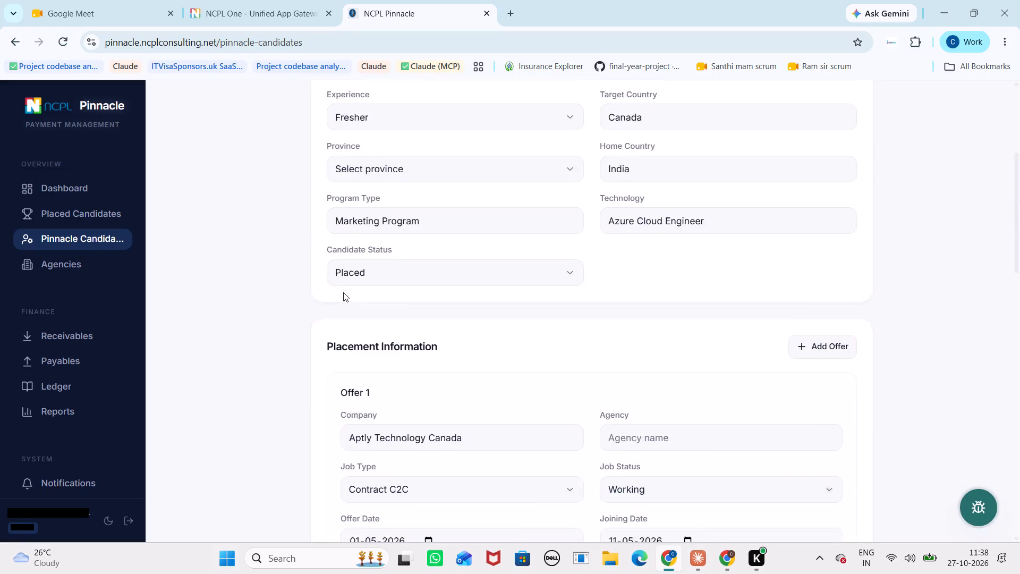
scroll(343, 292, "up", 4)
Mark that the candidate has taken a certification in the placement information.
scroll(343, 292, "down", 9)
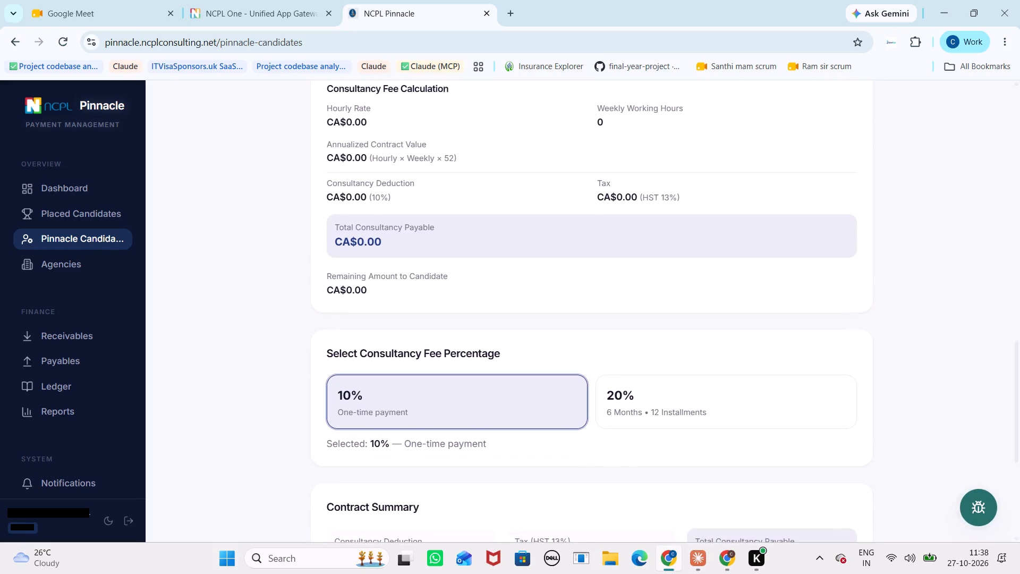
scroll(343, 292, "up", 1)
scroll(352, 142, "up", 1)
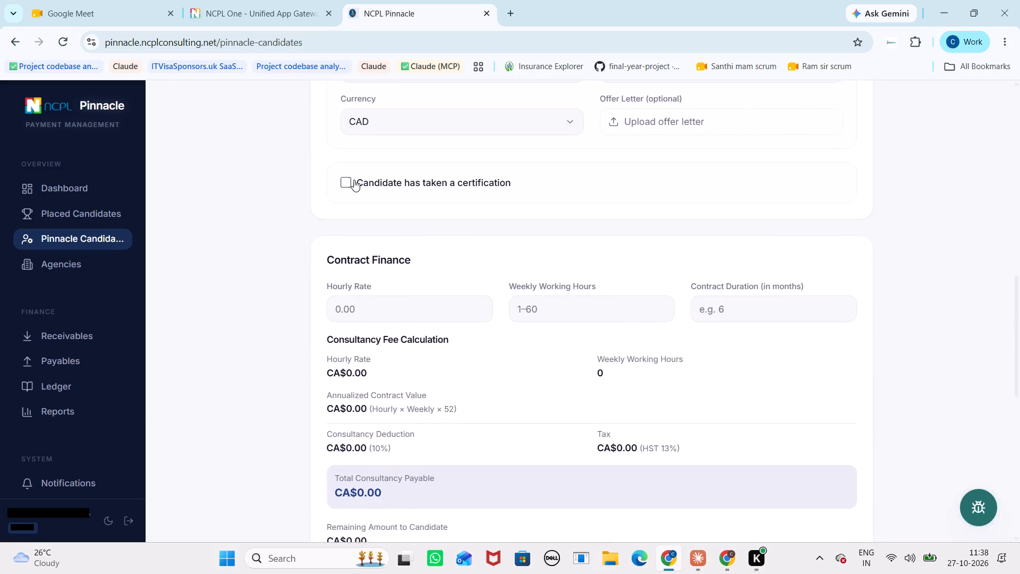
left_click(356, 177)
left_click(356, 177)
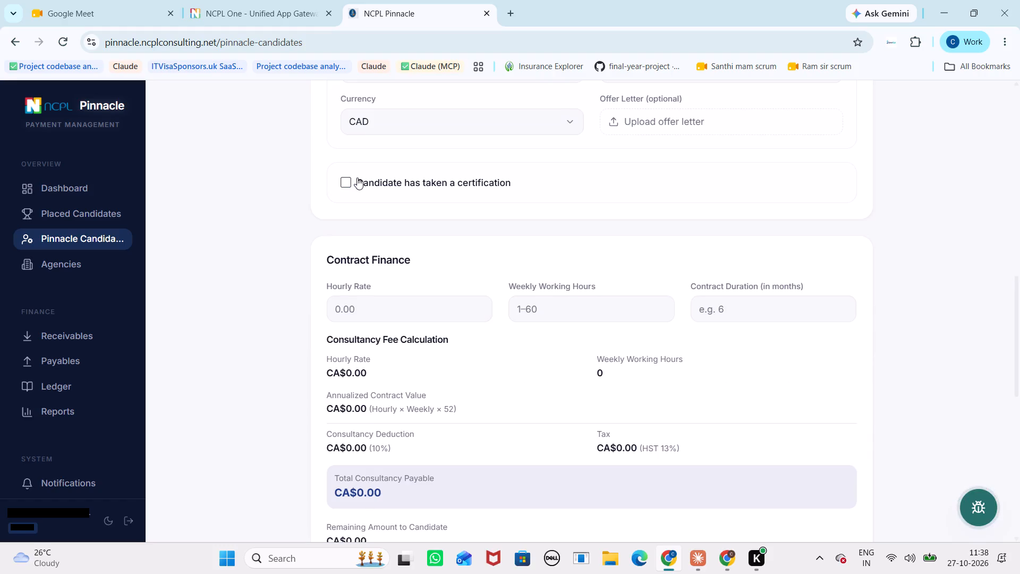
left_click(357, 178)
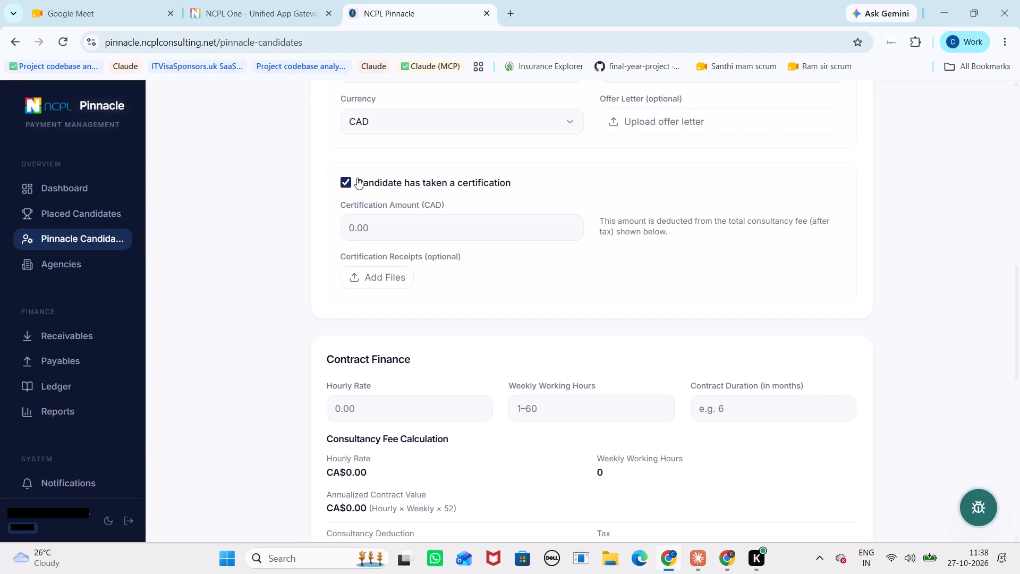
Examine the certification, contract finance, fee summary and personal information fields of the candidate form.
scroll(357, 178, "down", 4)
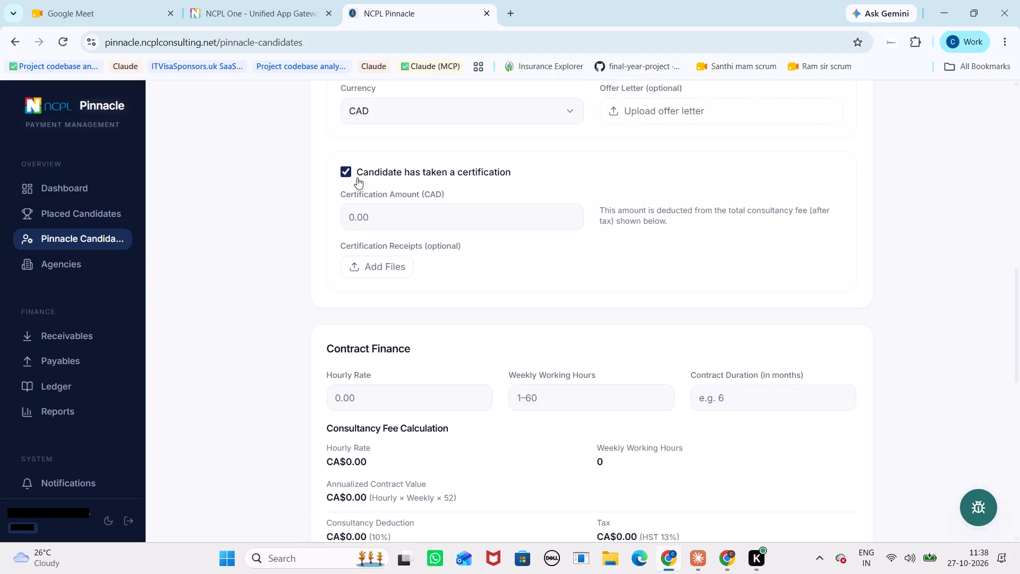
scroll(357, 178, "down", 4)
scroll(357, 178, "up", 1)
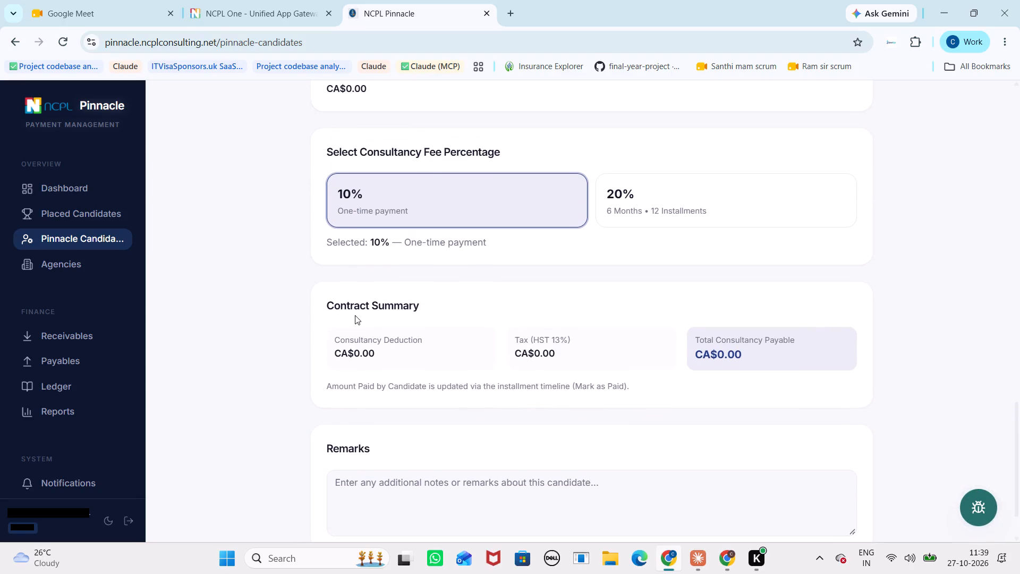
scroll(355, 315, "up", 6)
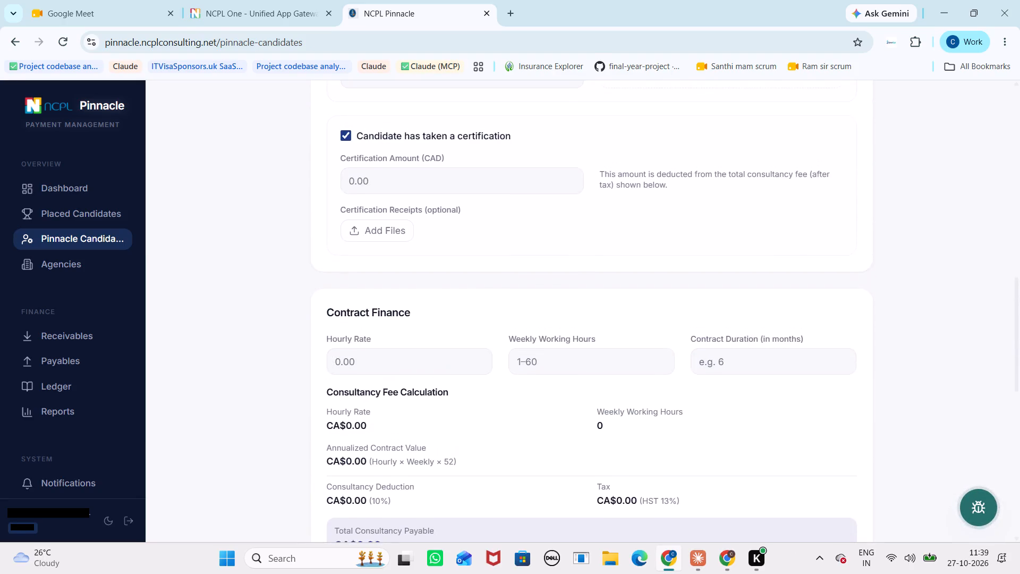
scroll(355, 315, "down", 2)
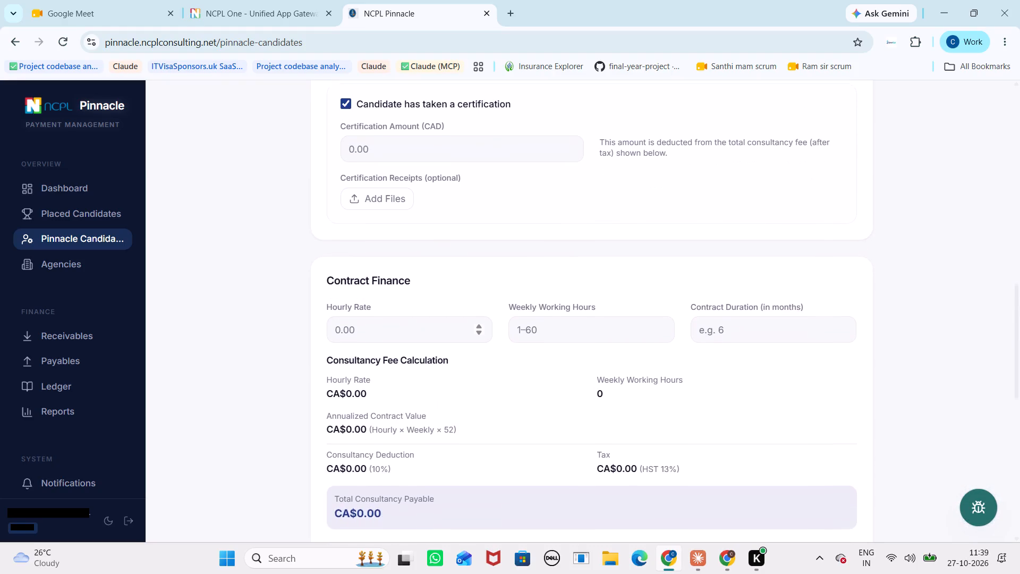
scroll(355, 315, "down", 1)
scroll(355, 315, "up", 5)
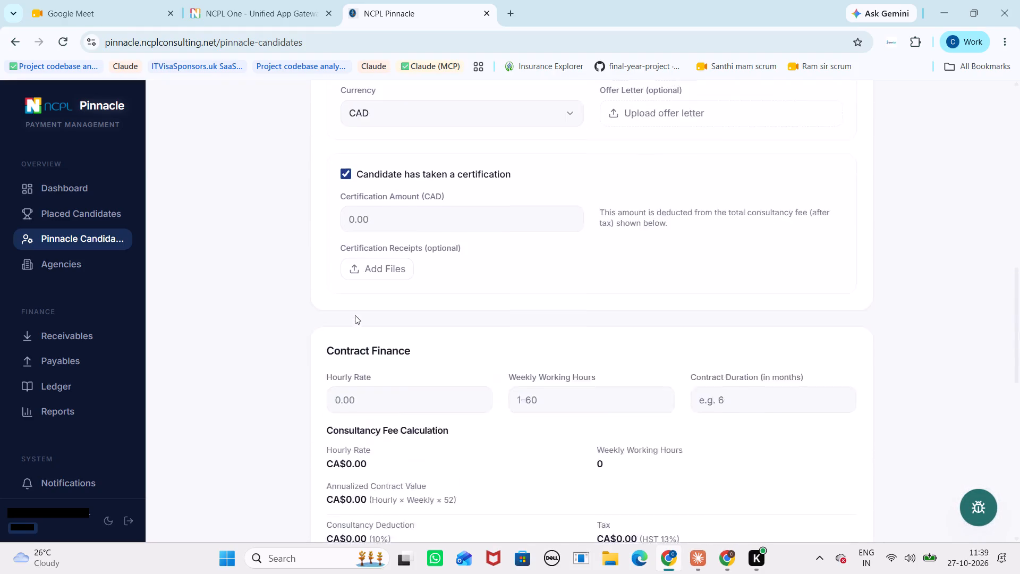
scroll(355, 315, "up", 2)
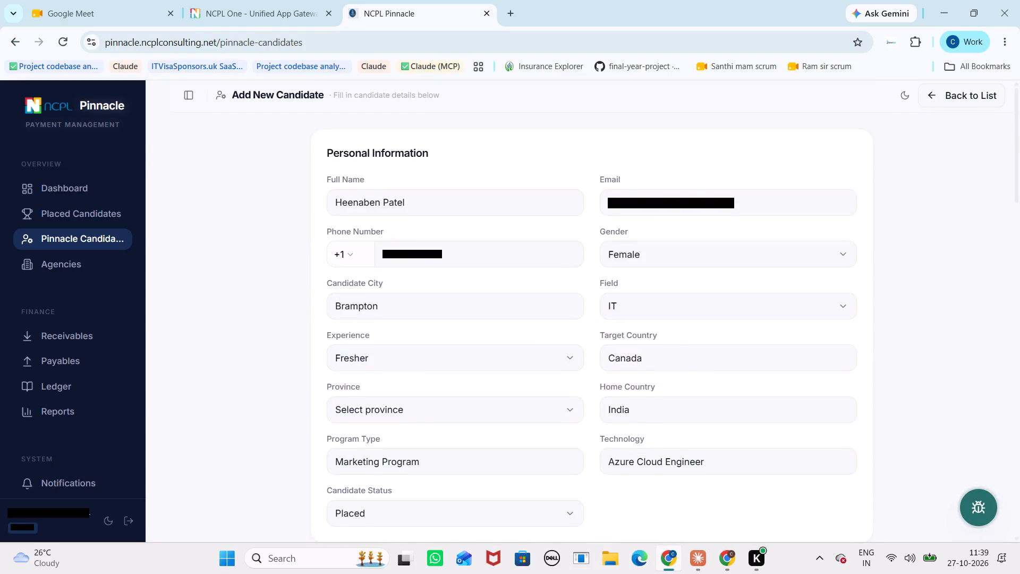
scroll(355, 315, "down", 3)
scroll(355, 315, "up", 1)
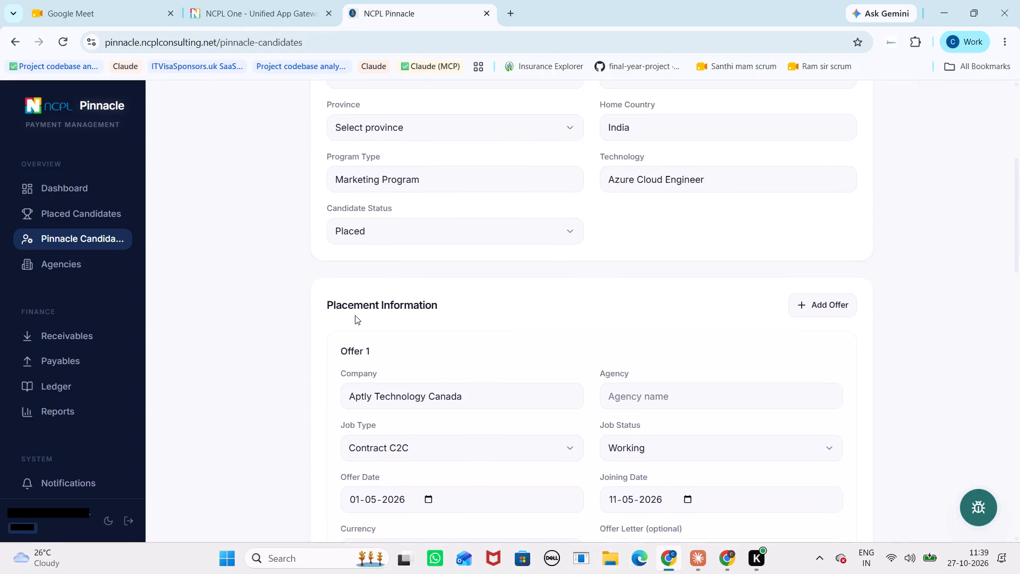
scroll(355, 315, "up", 2)
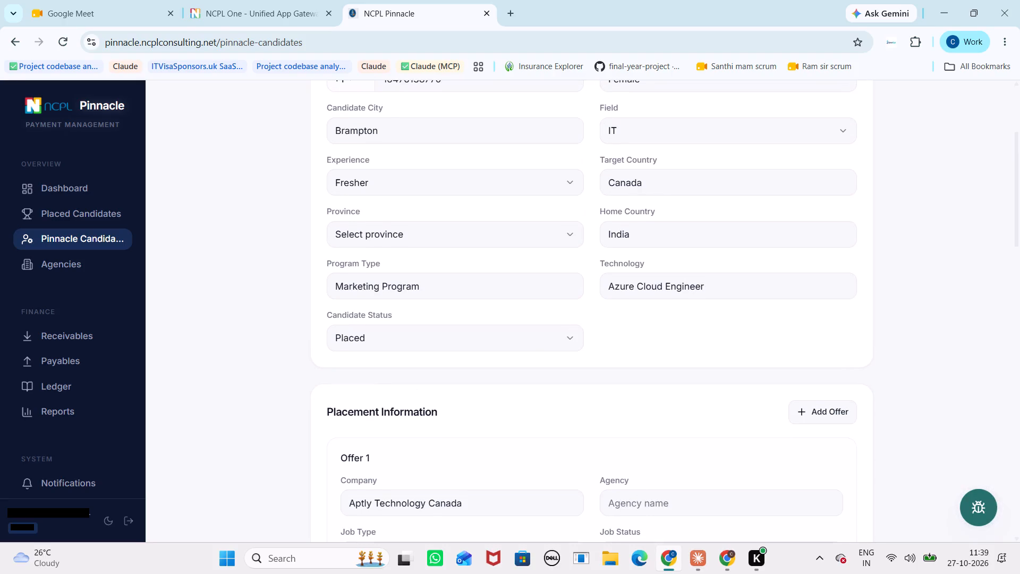
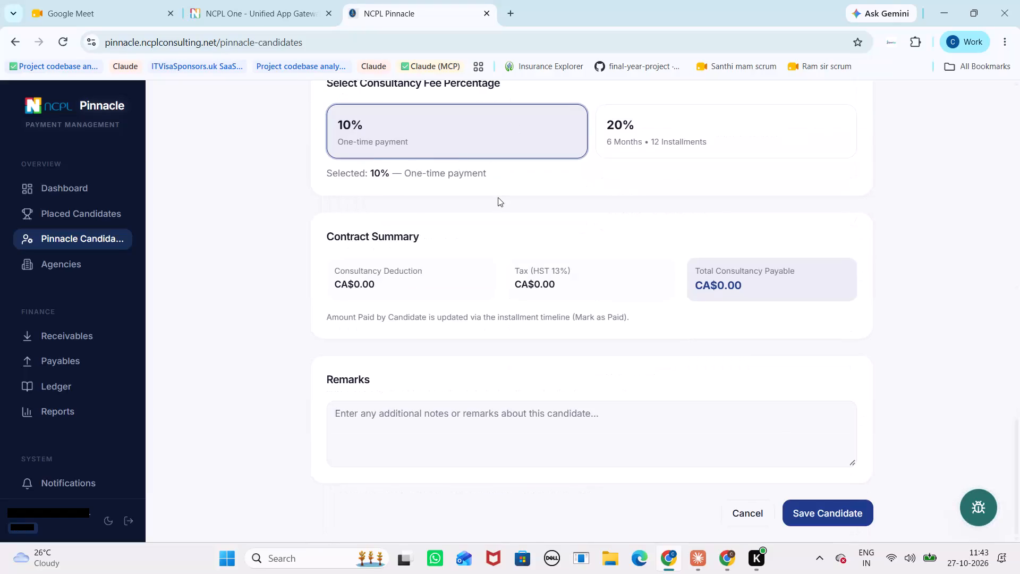
Review the certification, contract finance, fee percentage and contract summary sections of the new candidate form.
scroll(477, 248, "up", 4)
scroll(477, 248, "down", 1)
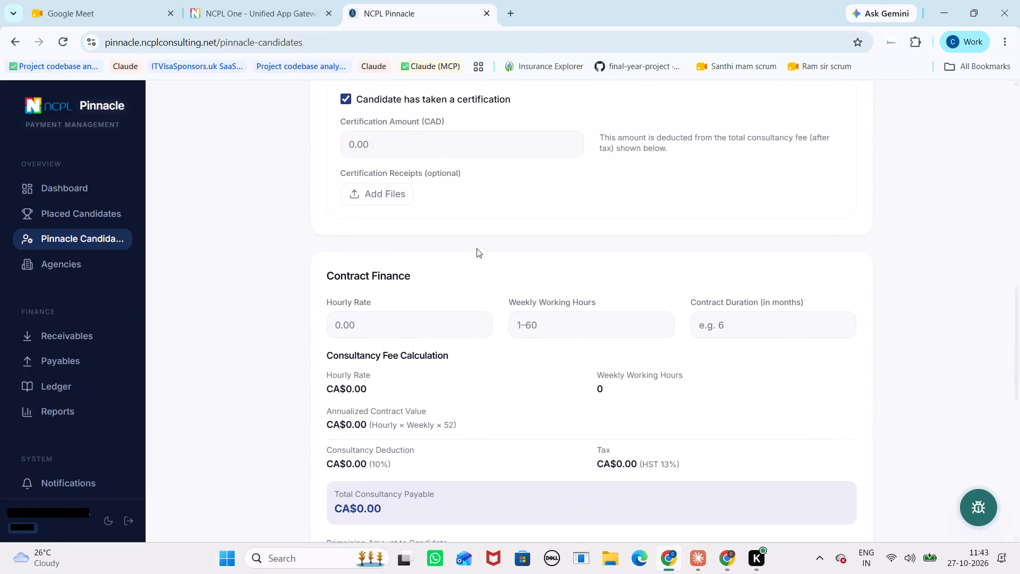
scroll(477, 248, "down", 2)
scroll(461, 468, "down", 3)
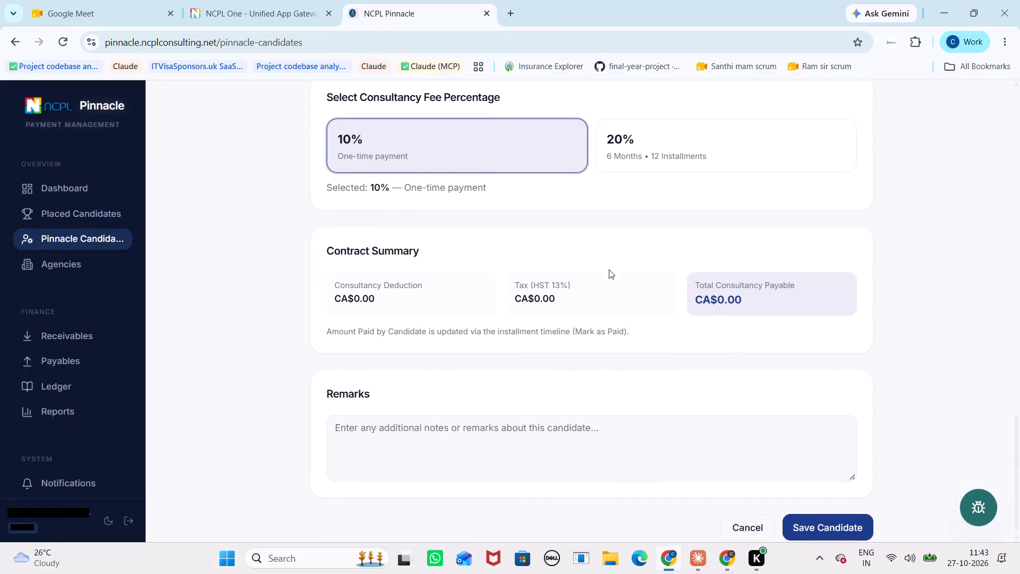
scroll(608, 290, "up", 1)
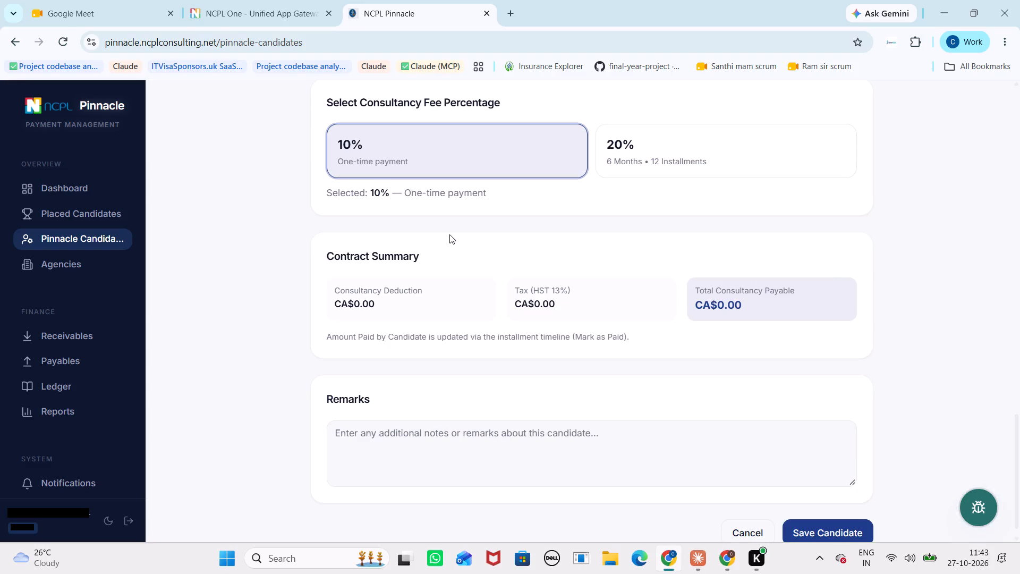
scroll(449, 244, "up", 1)
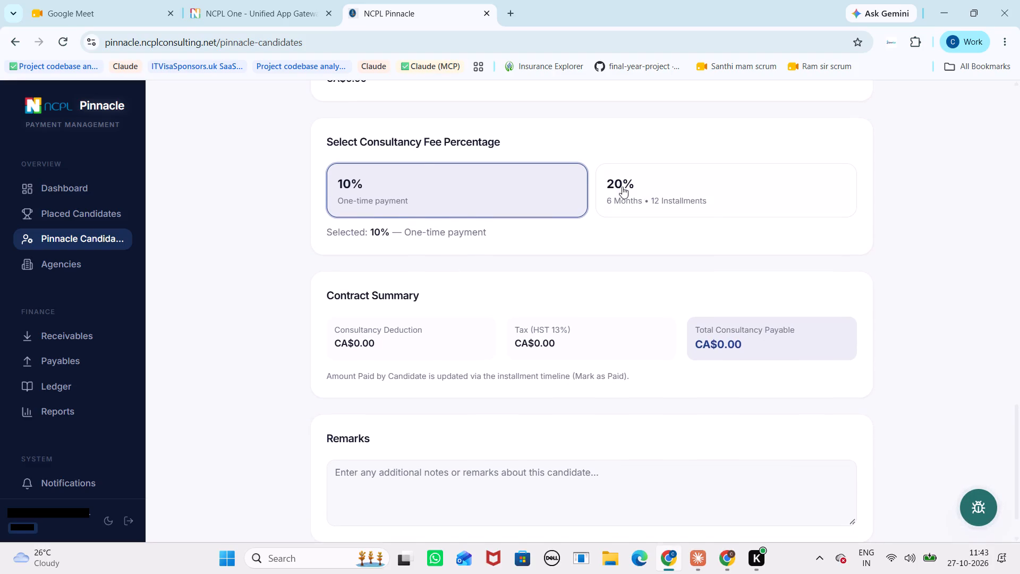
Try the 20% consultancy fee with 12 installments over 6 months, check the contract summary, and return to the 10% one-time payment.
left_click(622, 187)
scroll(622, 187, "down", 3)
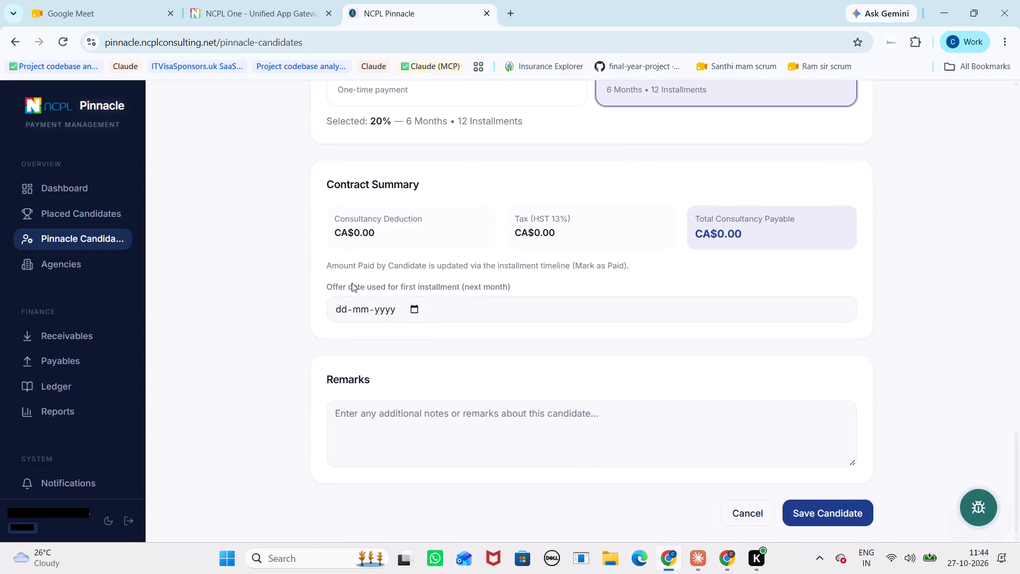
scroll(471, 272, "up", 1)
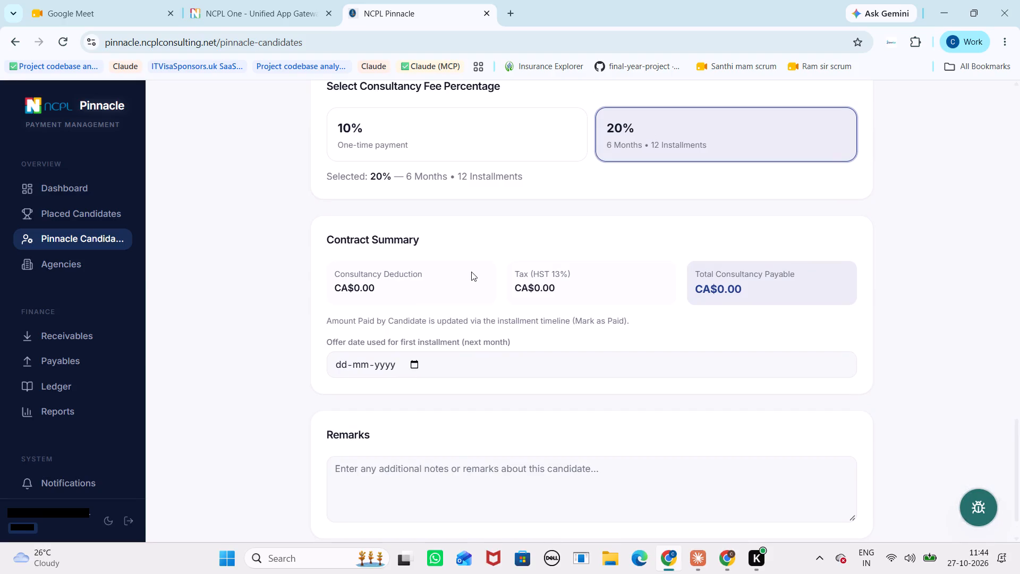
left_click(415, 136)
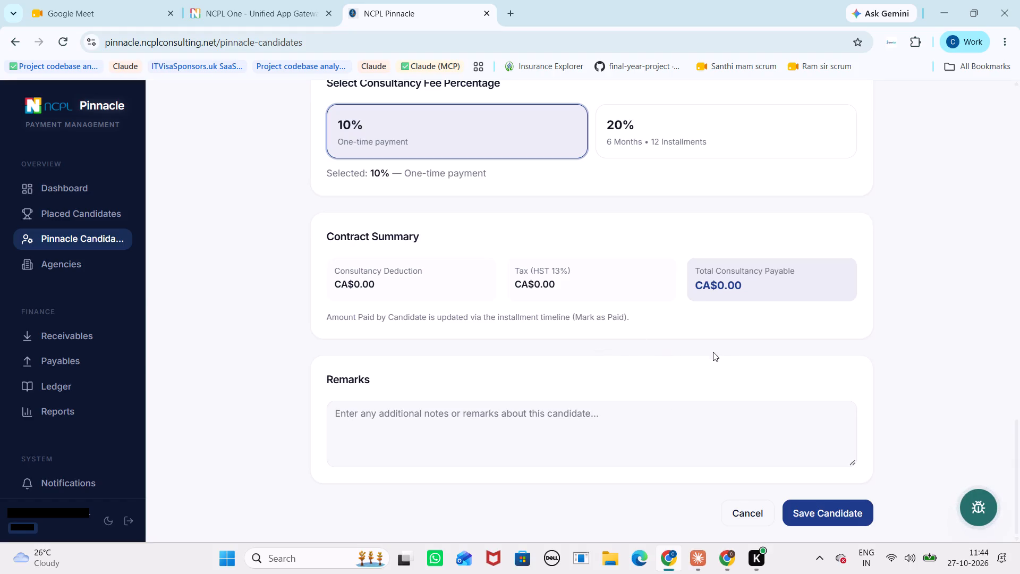
Examine the candidate form's offer letter, certification, contract finance and consultancy fee calculation fields down to the remarks.
scroll(708, 348, "up", 5)
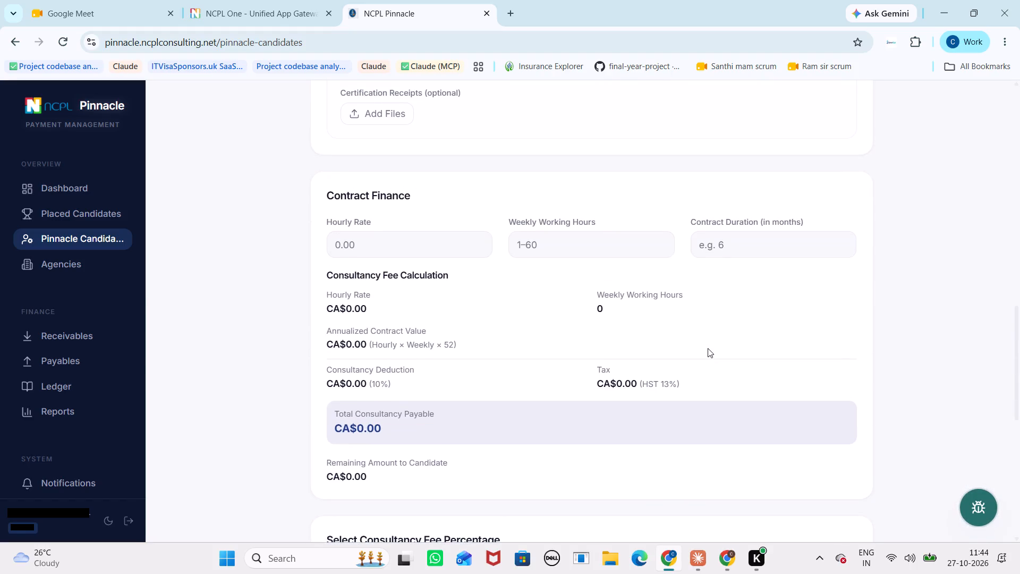
scroll(708, 348, "down", 4)
scroll(708, 348, "up", 4)
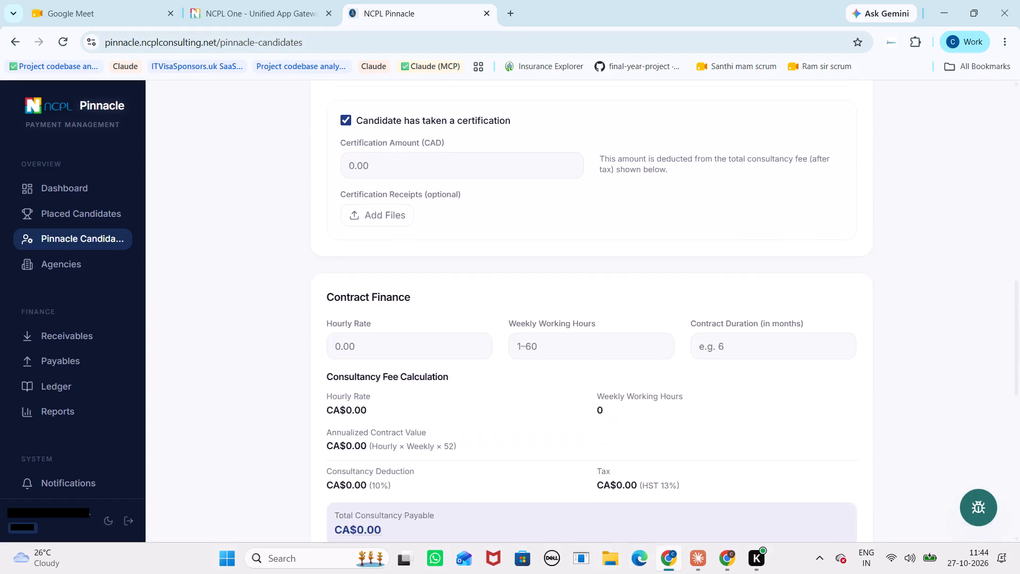
scroll(708, 348, "up", 4)
scroll(708, 348, "down", 4)
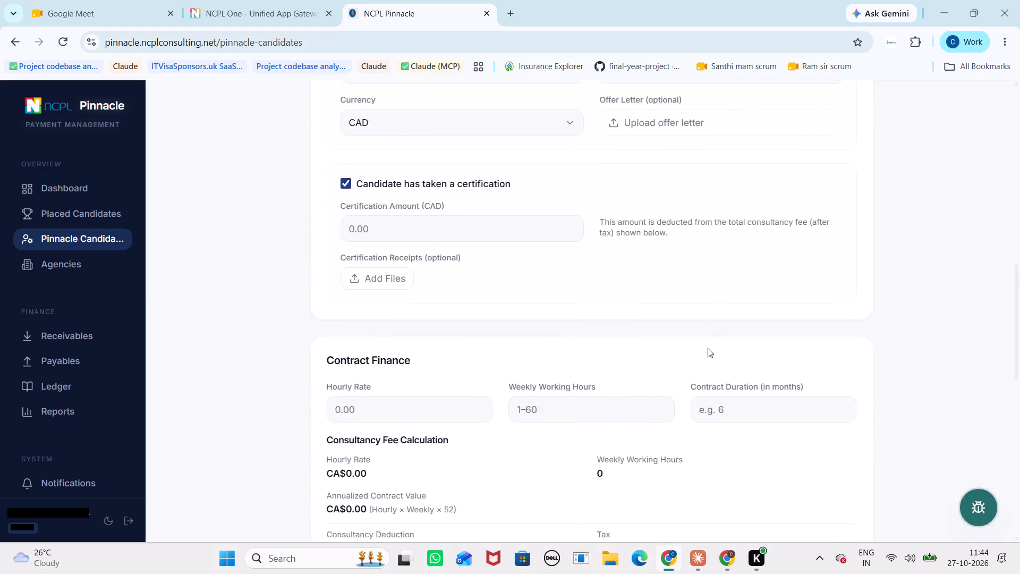
scroll(708, 348, "down", 3)
scroll(509, 445, "down", 2)
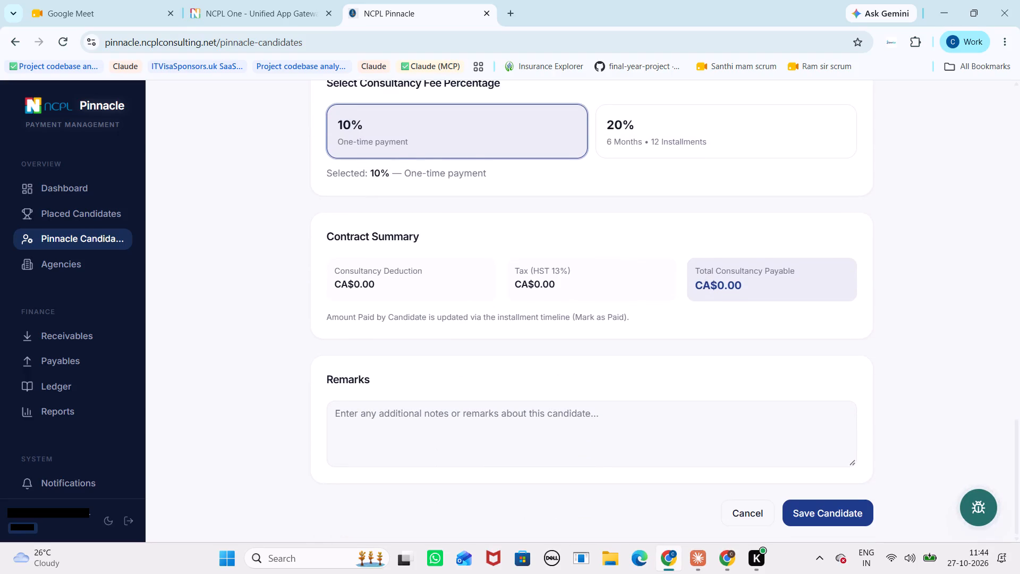
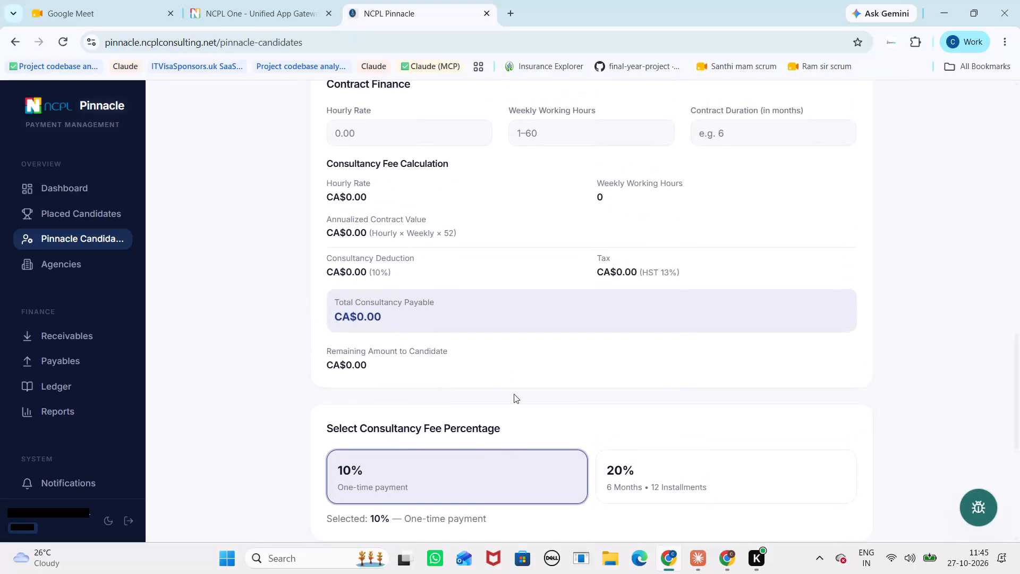
Set the contract finance hourly rate to 500 and the weekly working hours to 37.5.
left_click(358, 120)
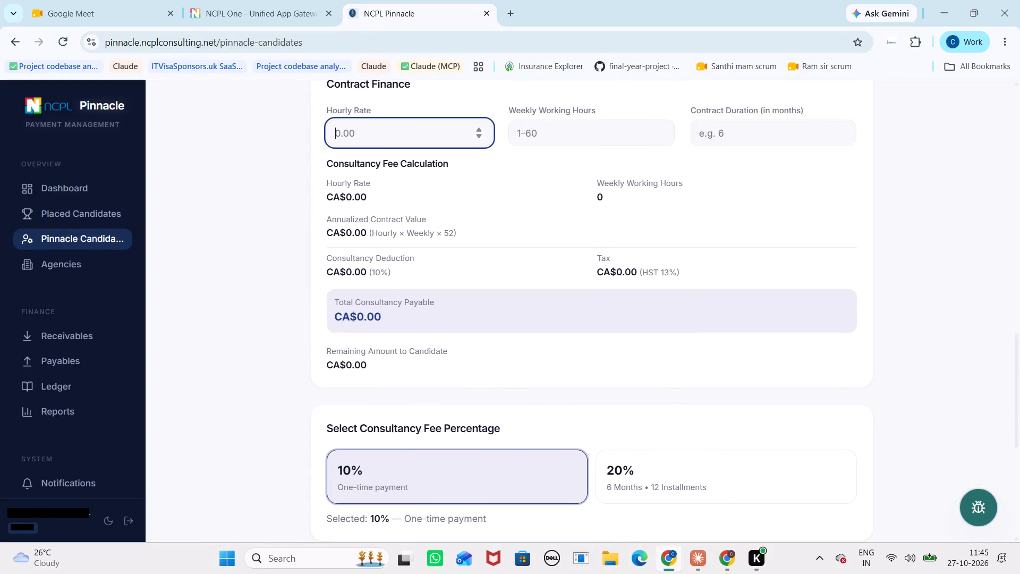
type("500")
left_click(545, 136)
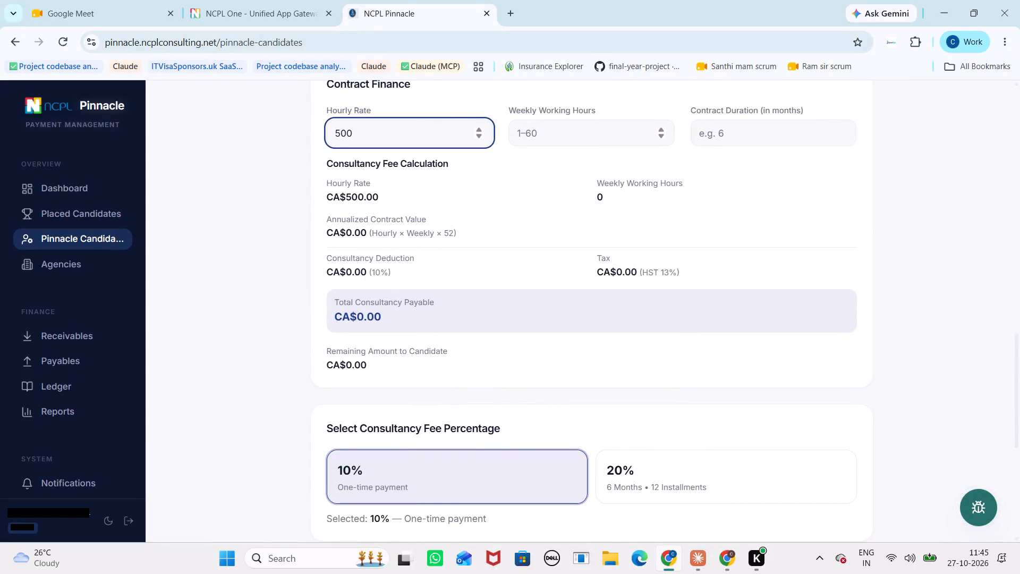
type("37")
key("period")
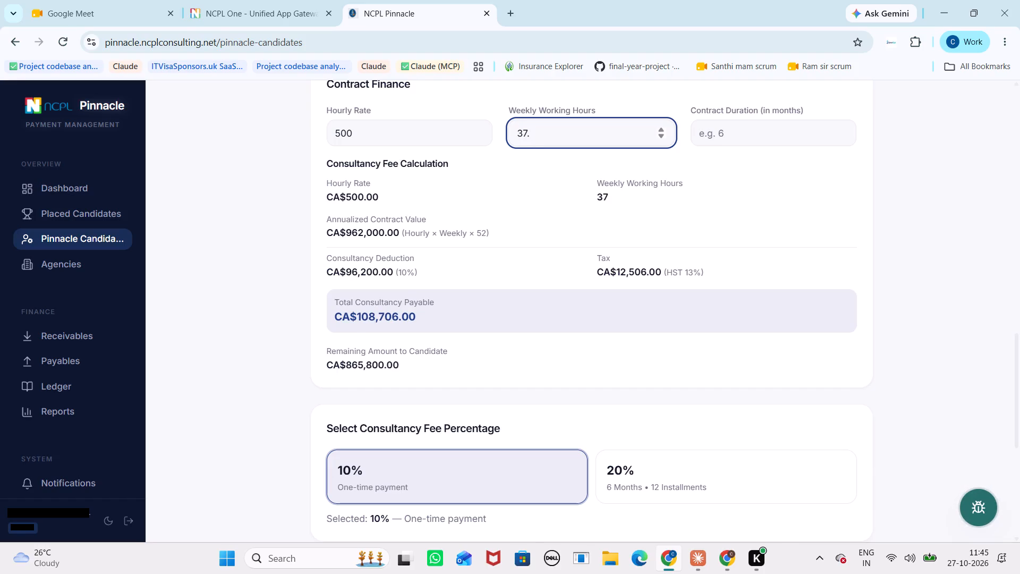
key("5")
Check the 10% fee selection and contract summary, and save the new candidate with the remarks left empty.
scroll(543, 189, "down", 2)
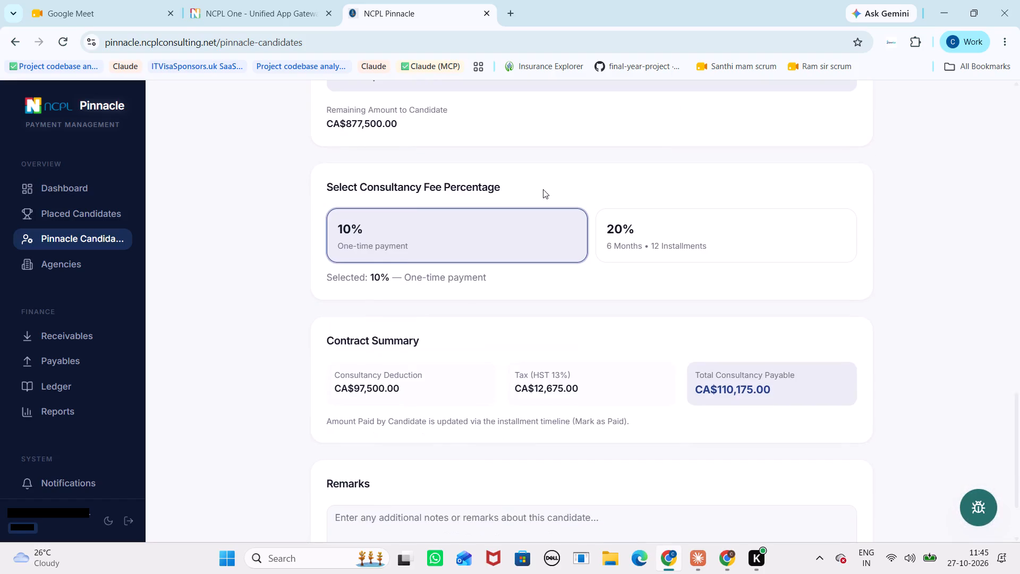
scroll(543, 189, "down", 1)
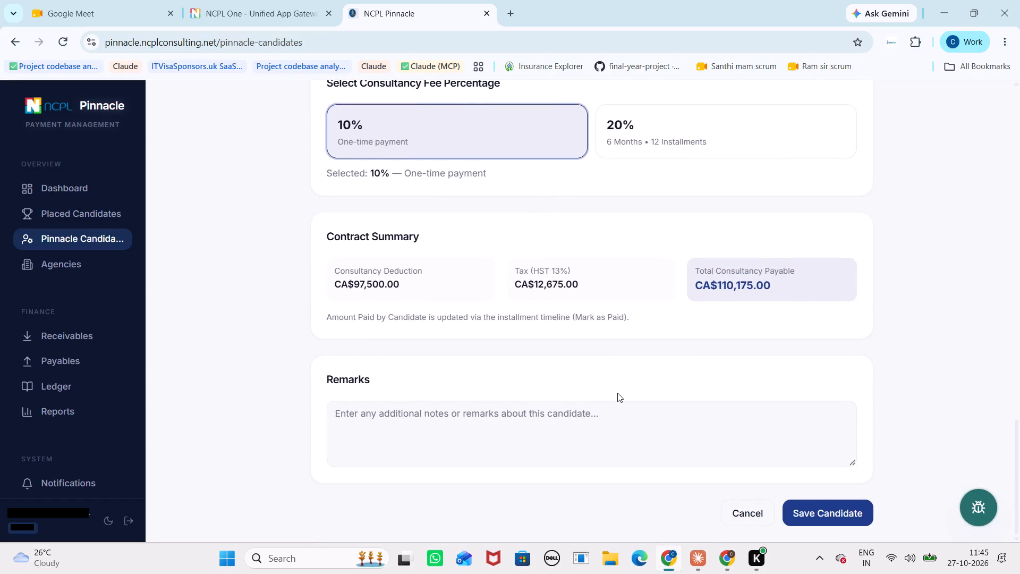
scroll(617, 393, "up", 3)
scroll(617, 393, "down", 5)
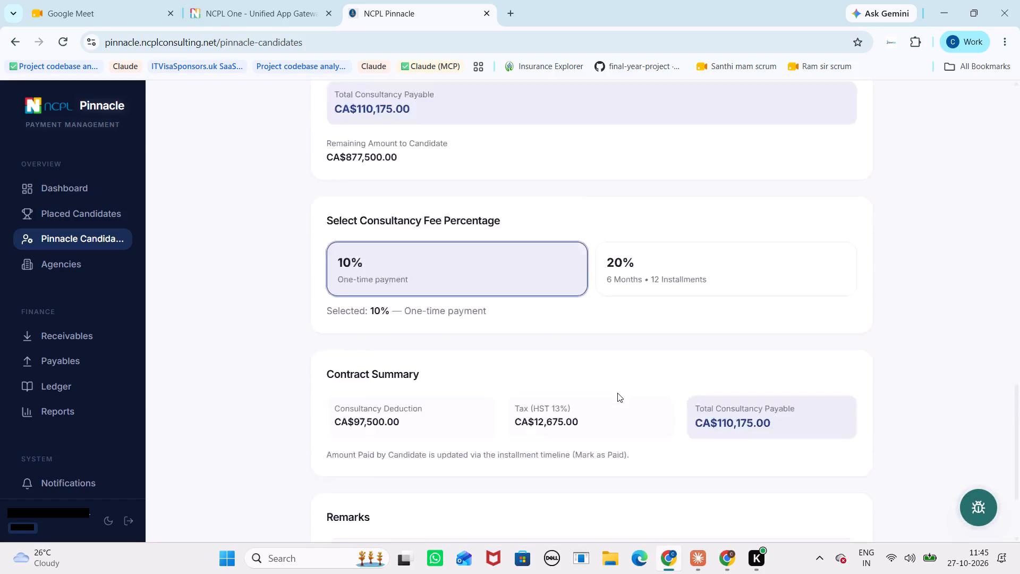
scroll(617, 393, "up", 1)
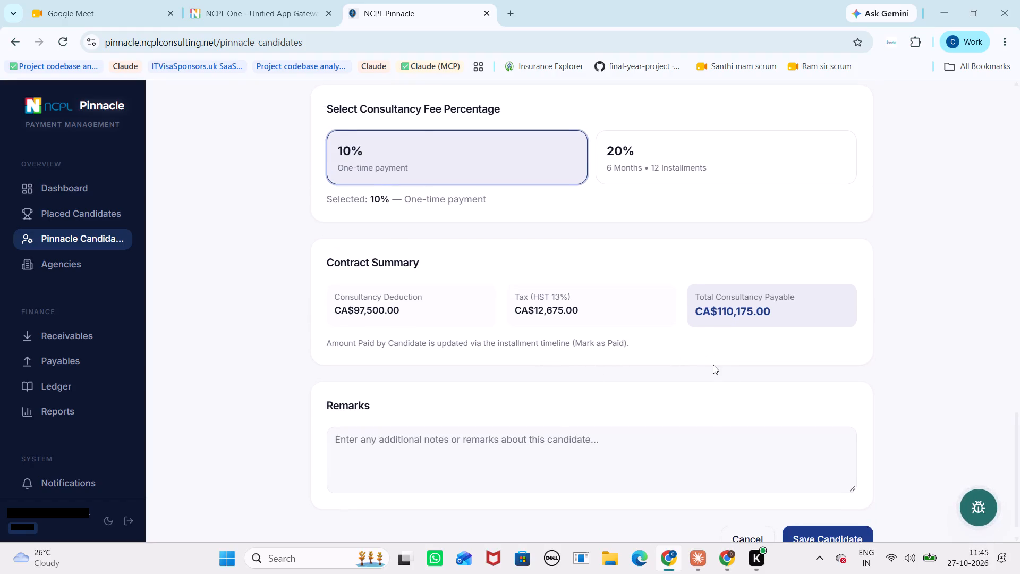
scroll(699, 172, "down", 1)
scroll(763, 416, "down", 5)
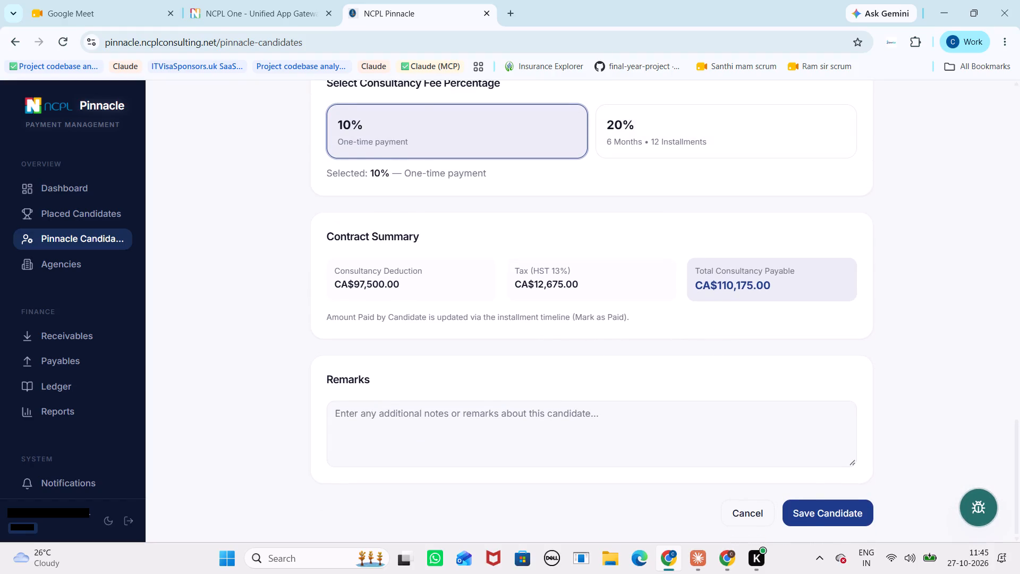
left_click(811, 514)
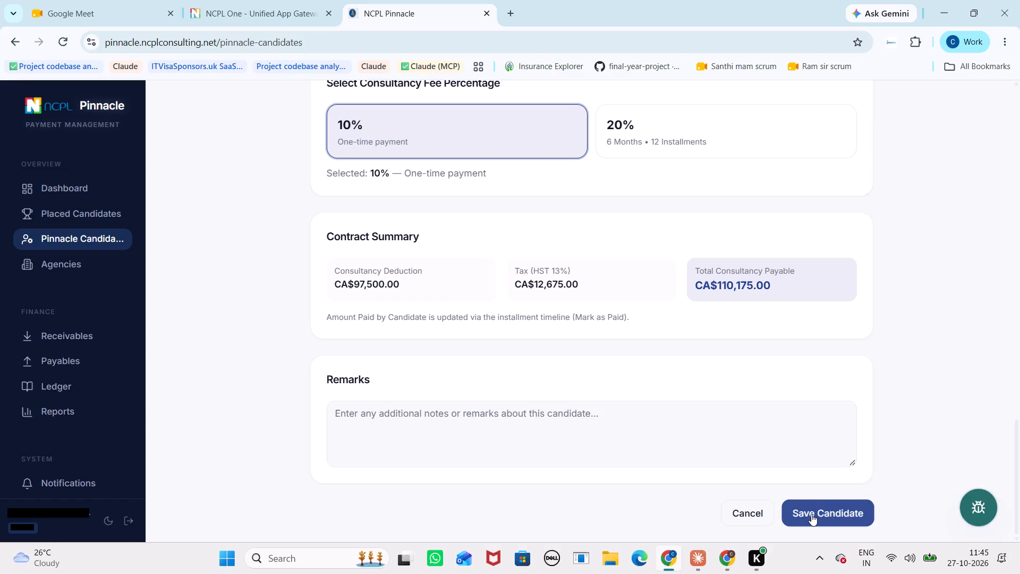
scroll(748, 368, "up", 3)
scroll(748, 368, "down", 6)
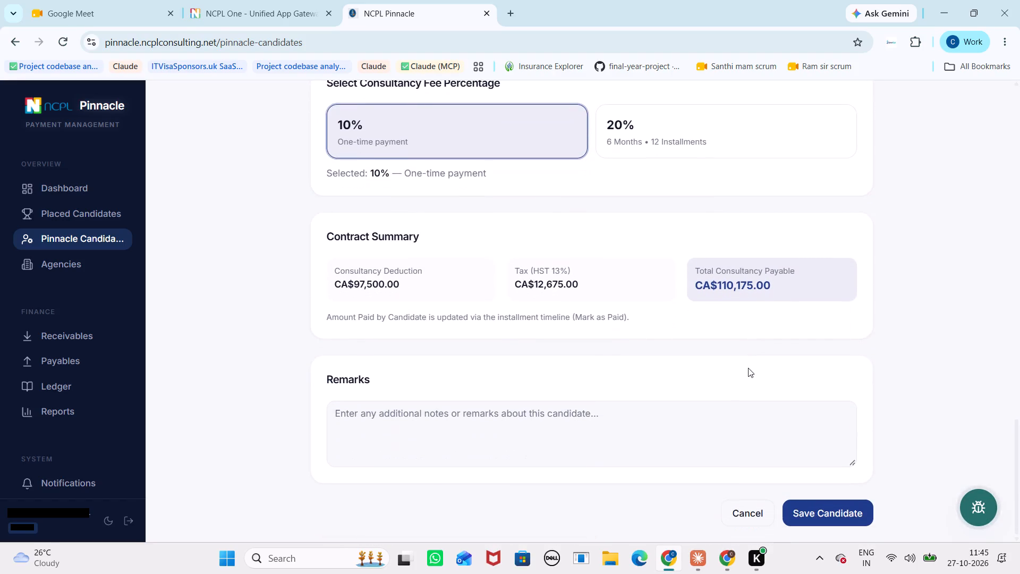
scroll(748, 368, "down", 1)
scroll(748, 368, "up", 6)
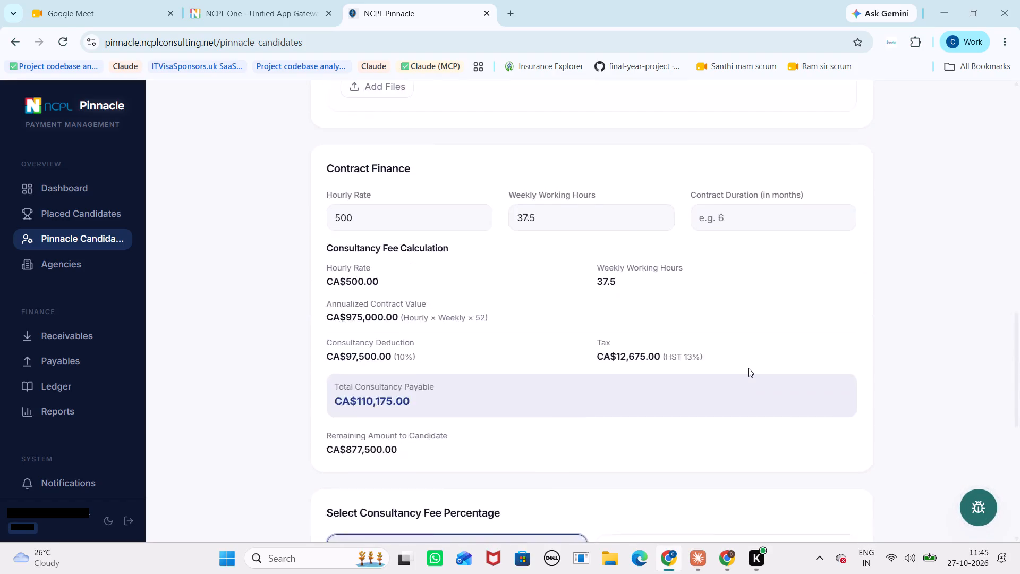
scroll(748, 368, "up", 3)
scroll(748, 368, "down", 1)
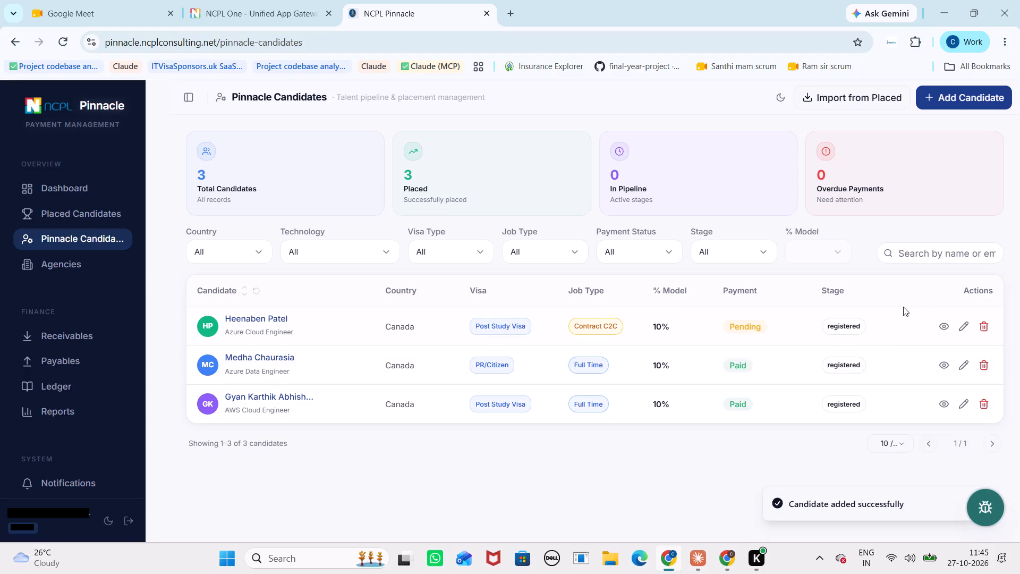
Open the newly added Azure Cloud Engineer candidate's profile and review the overview, programme and placement details.
left_click(943, 326)
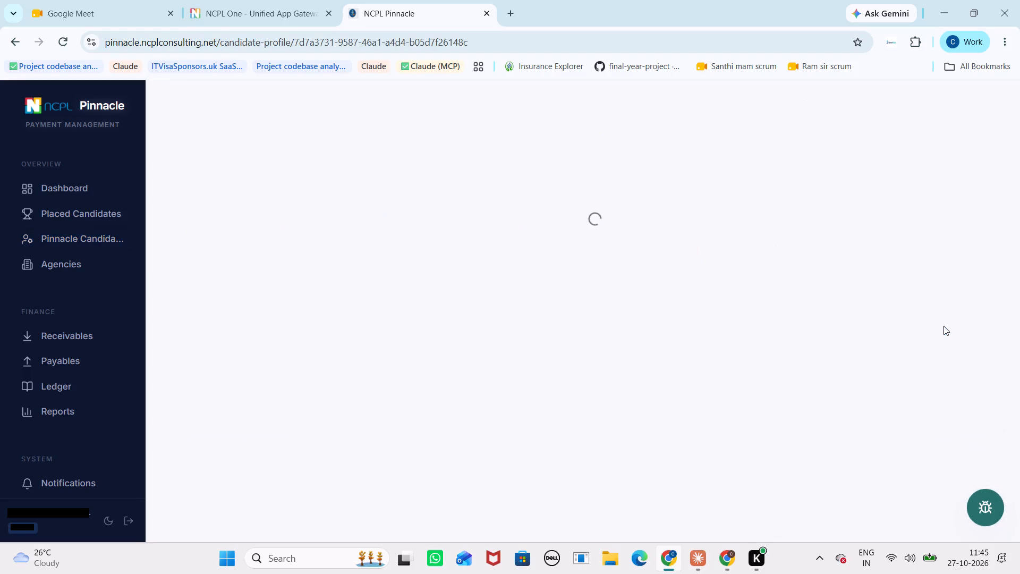
scroll(692, 336, "down", 3)
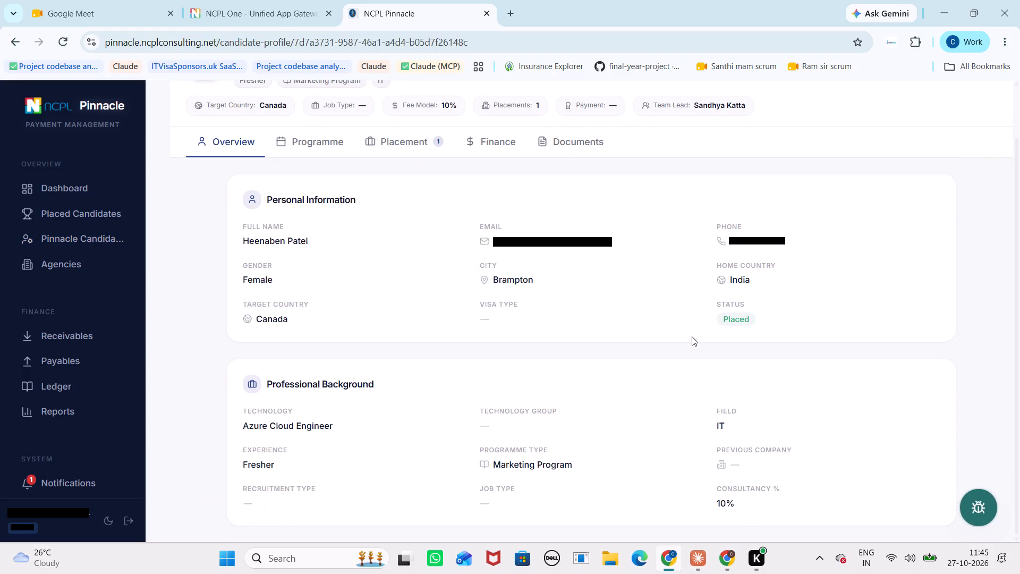
scroll(692, 336, "down", 3)
scroll(692, 336, "up", 2)
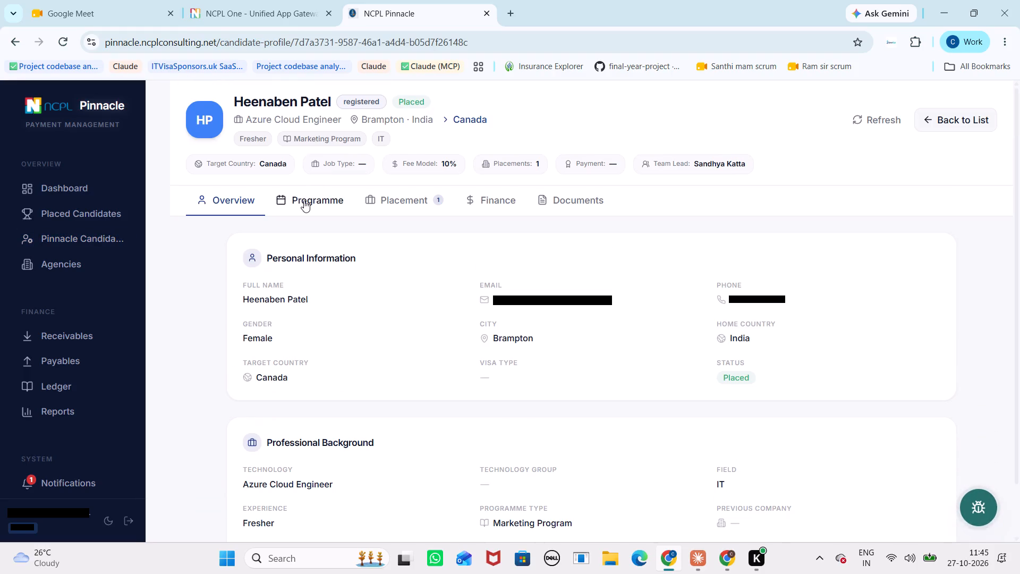
left_click(304, 200)
left_click(403, 192)
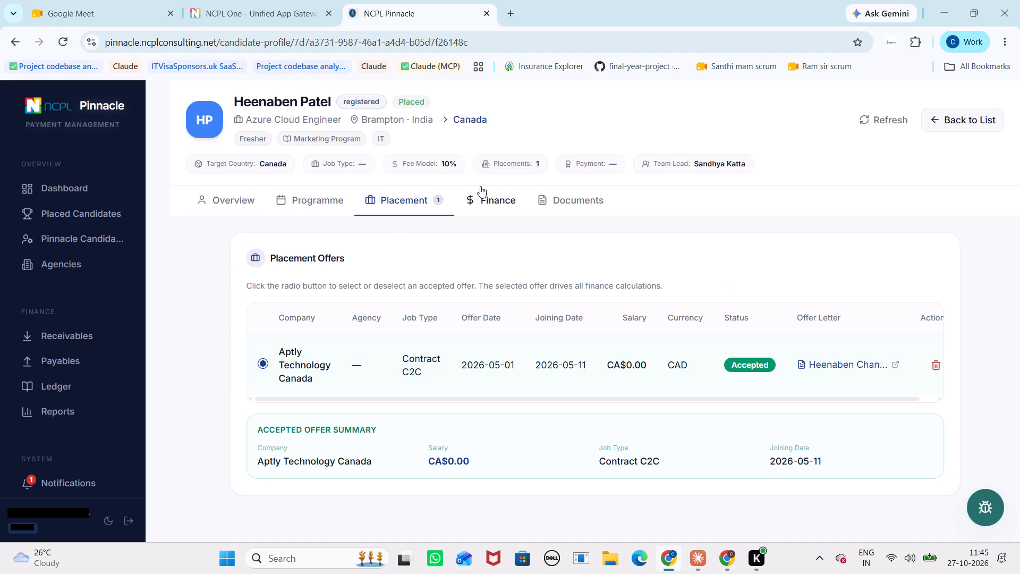
Examine the candidate's finance configuration, contract fee calculation, pending amounts and financial summary.
left_click(480, 186)
scroll(546, 528, "down", 2)
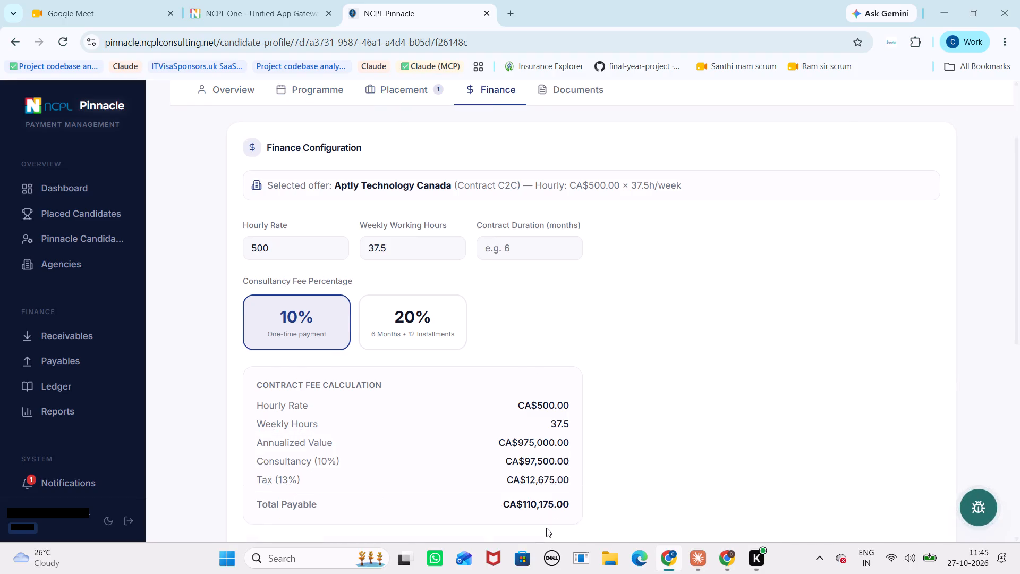
scroll(546, 528, "down", 5)
scroll(492, 356, "up", 1)
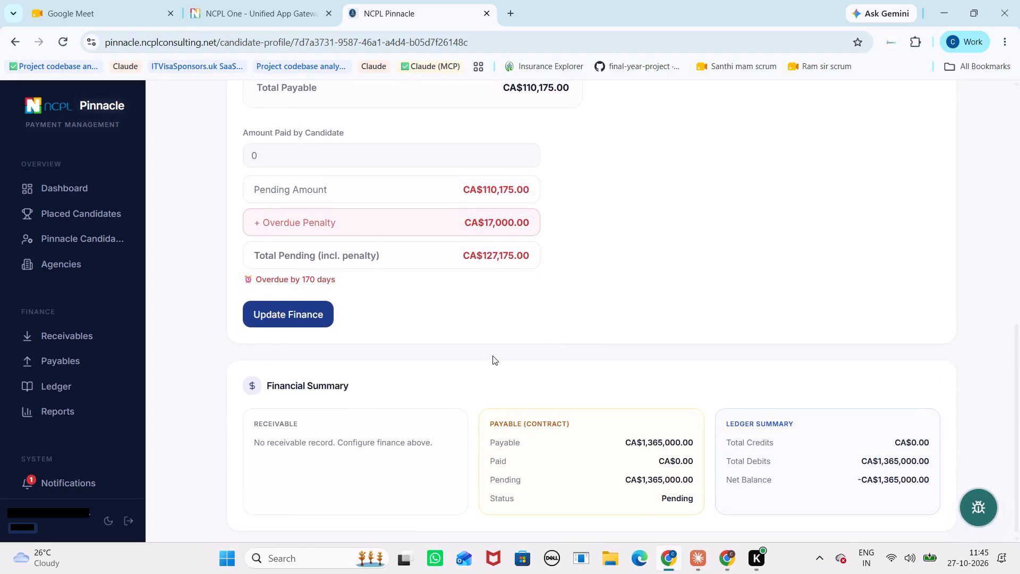
scroll(492, 356, "up", 7)
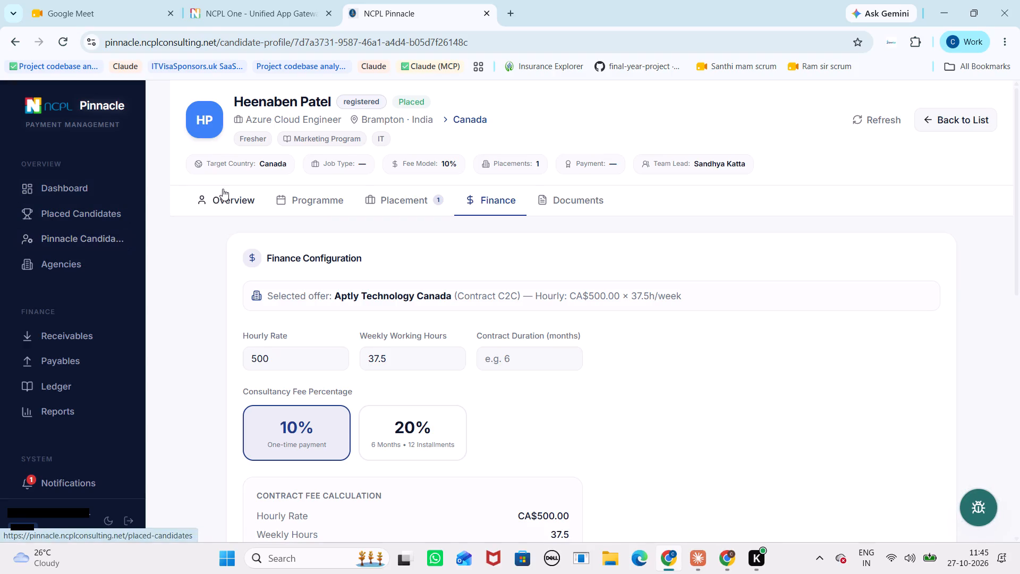
Go through the candidate's overview, programme, placement, finance and documents sections once more, ending on the finance details.
left_click(217, 203)
left_click(326, 187)
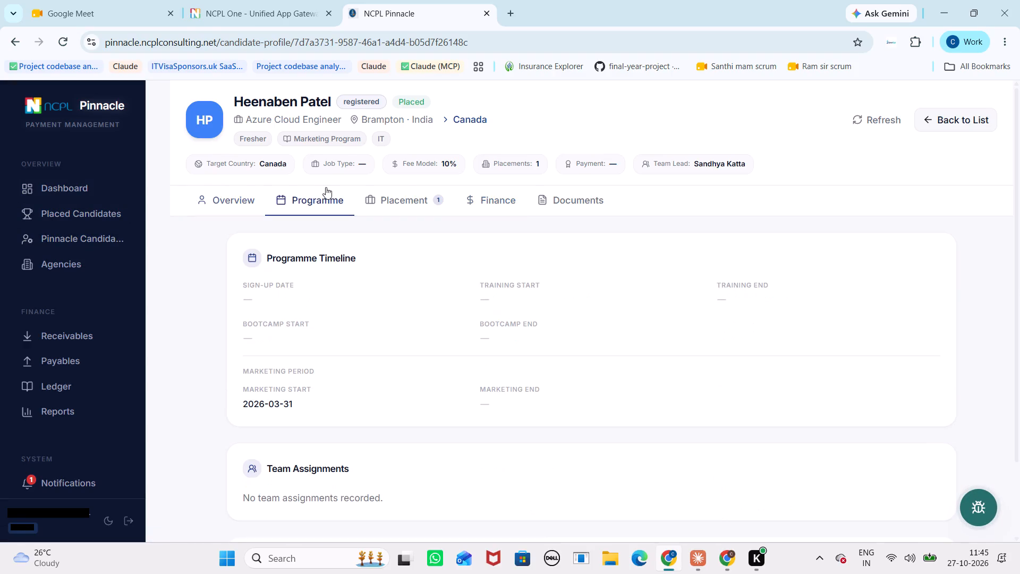
left_click(409, 191)
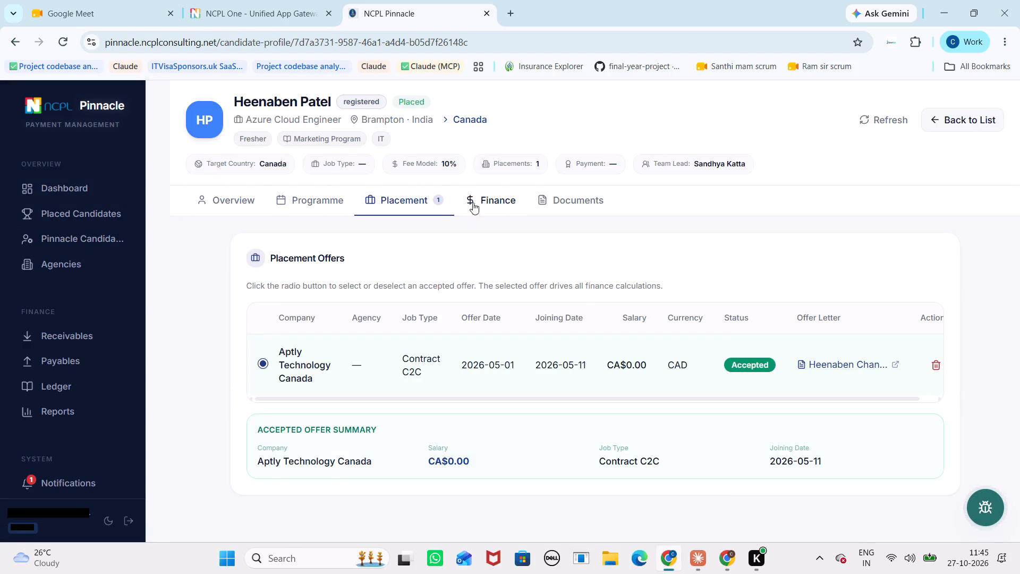
left_click(477, 194)
left_click(577, 189)
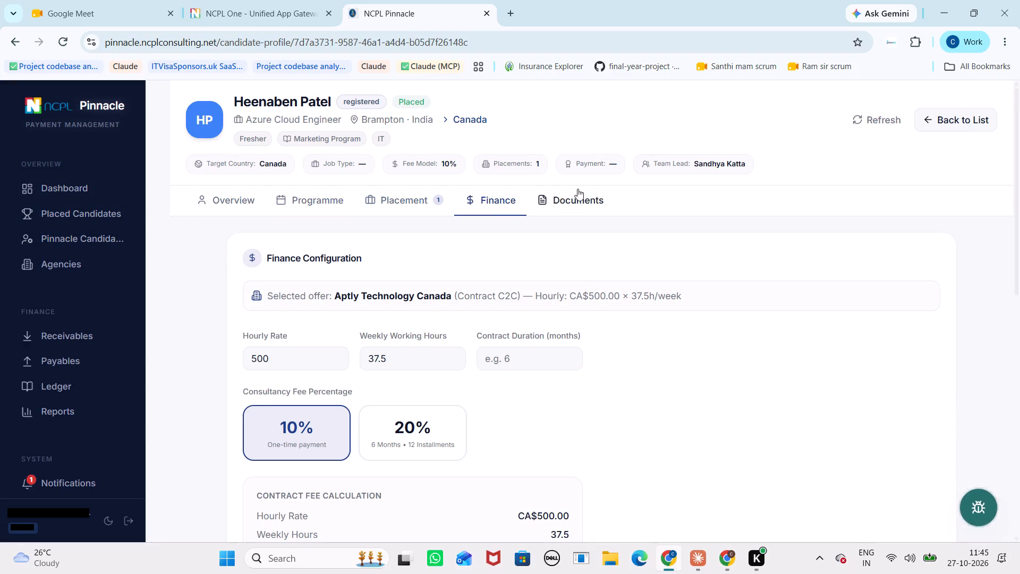
scroll(577, 189, "down", 1)
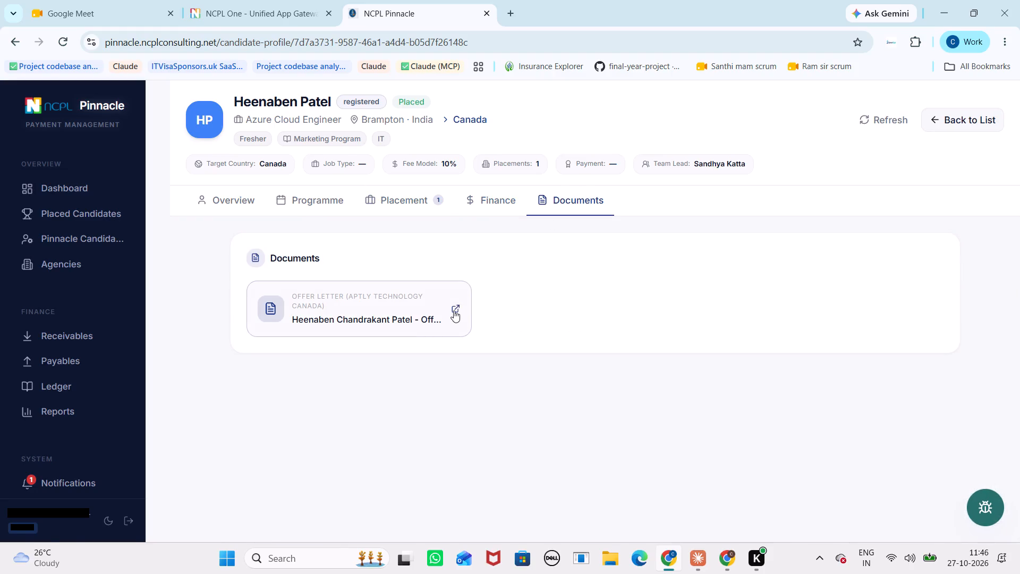
left_click(498, 191)
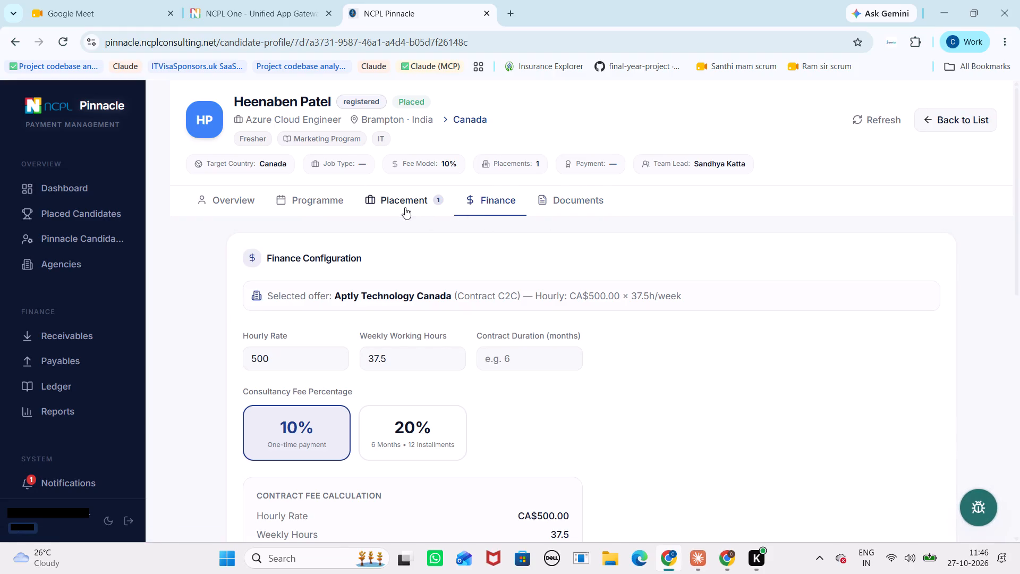
scroll(407, 202, "down", 1)
Check the receivables list for the newly added candidate and reload the page.
left_click(100, 336)
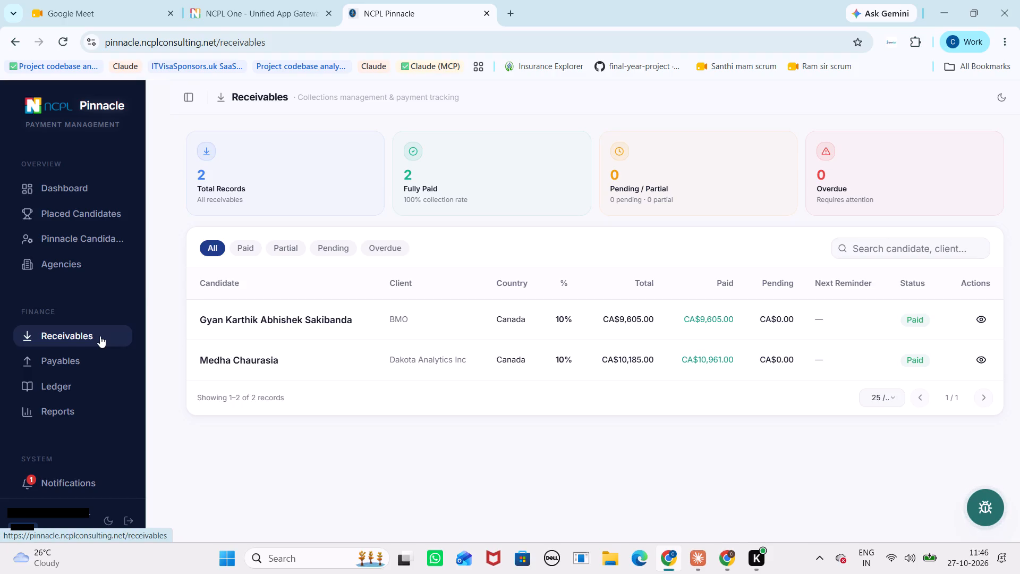
scroll(551, 317, "up", 6)
scroll(551, 317, "down", 7)
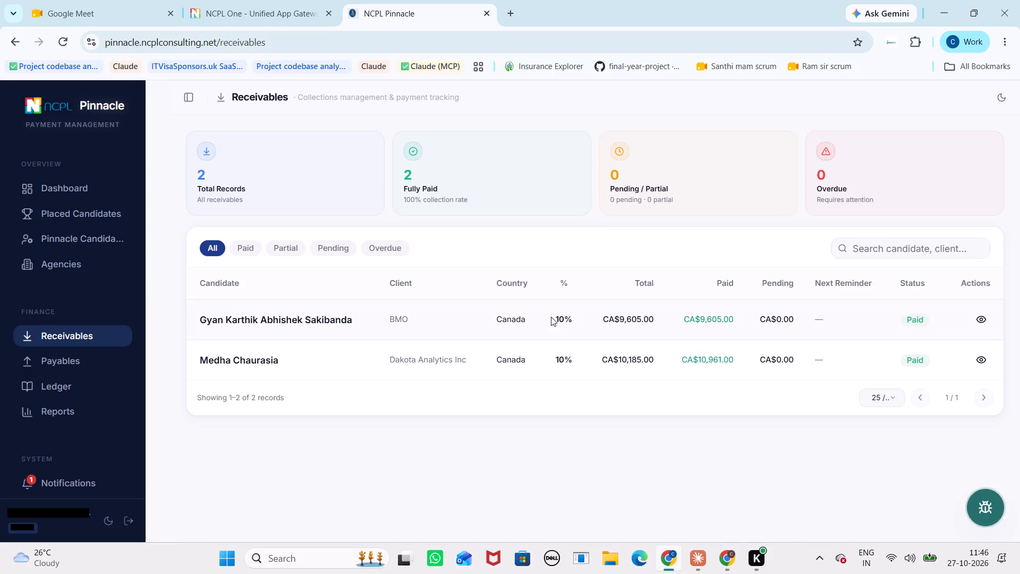
scroll(547, 445, "down", 4)
left_click(70, 45)
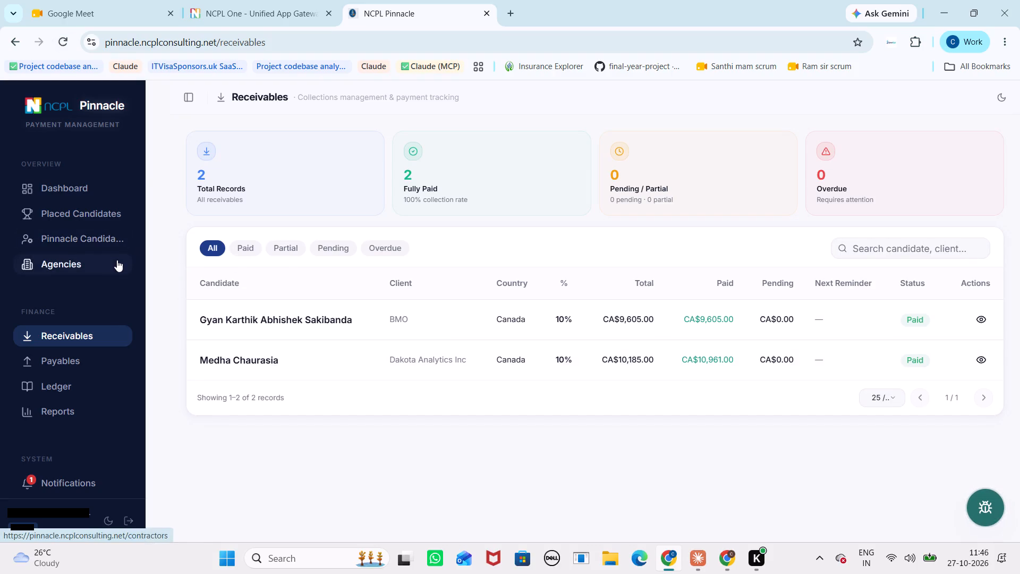
Return to the Pinnacle Candidates list and check the new candidate's visa, fee model, payment and stage entries.
left_click(109, 237)
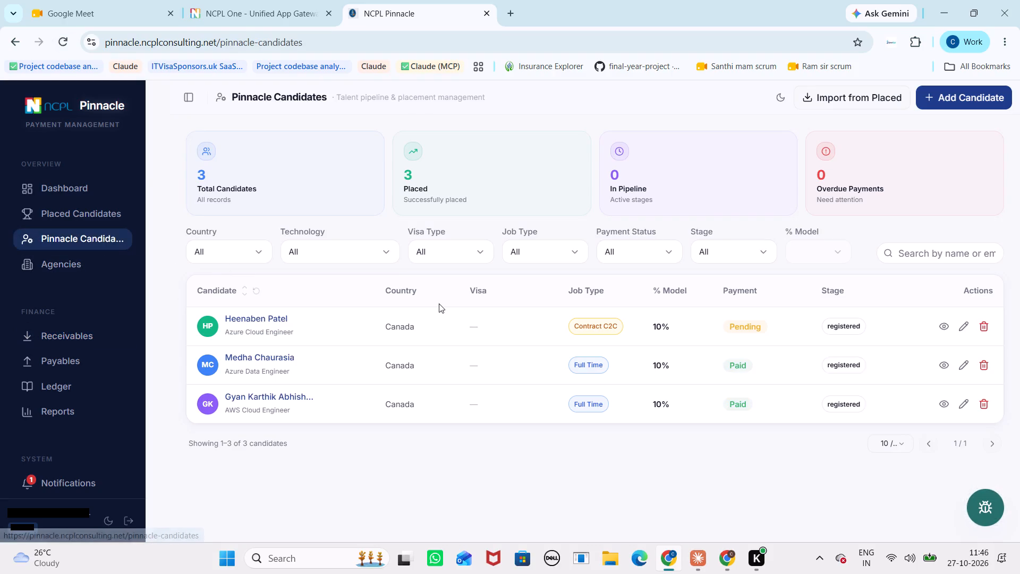
left_click_drag(645, 325, 787, 333)
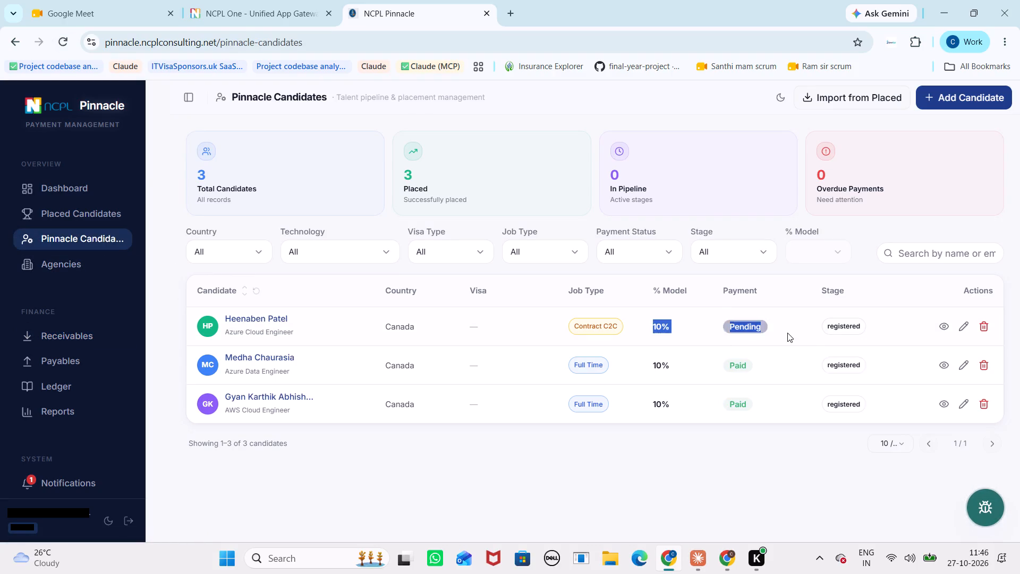
left_click_drag(787, 333, 833, 336)
left_click(787, 341)
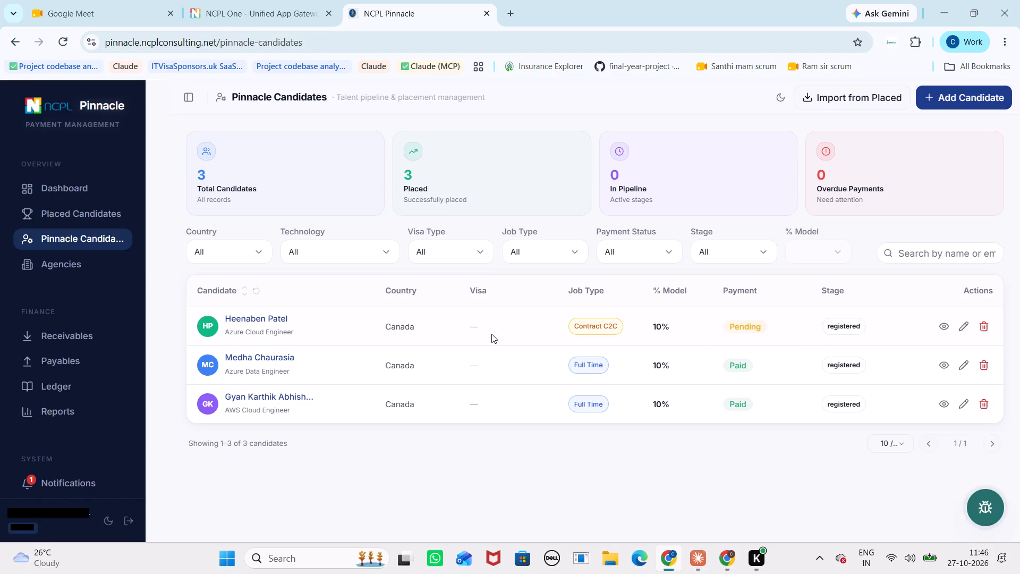
double_click(470, 347)
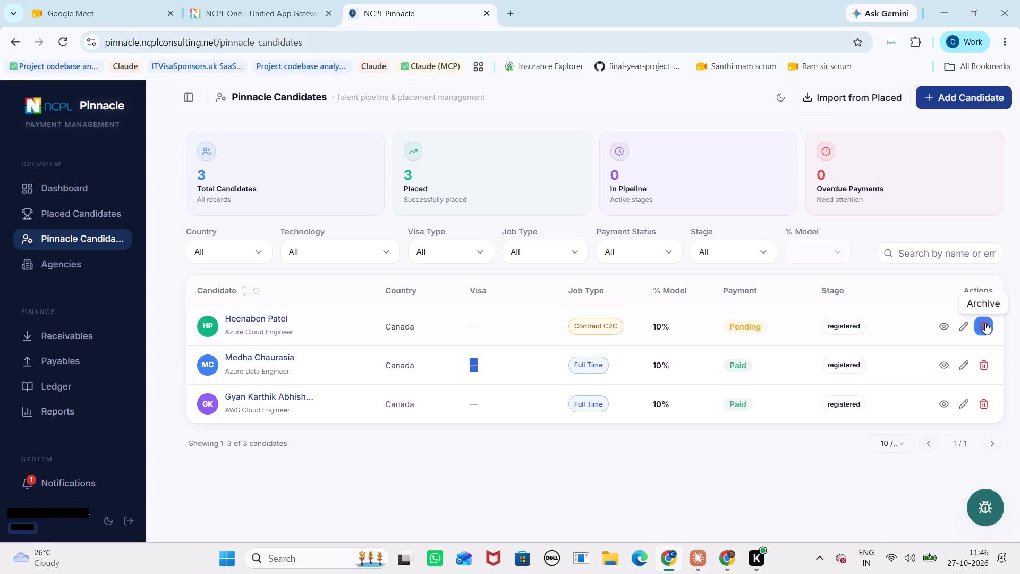
left_click(609, 456)
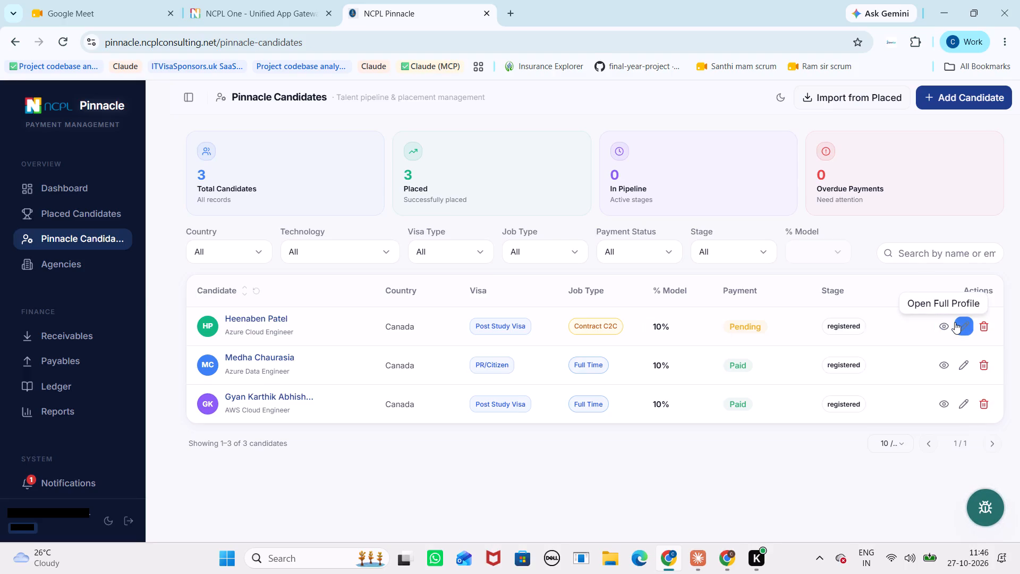
Archive the newly added Contract C2C Azure Cloud Engineer candidate.
left_click(987, 323)
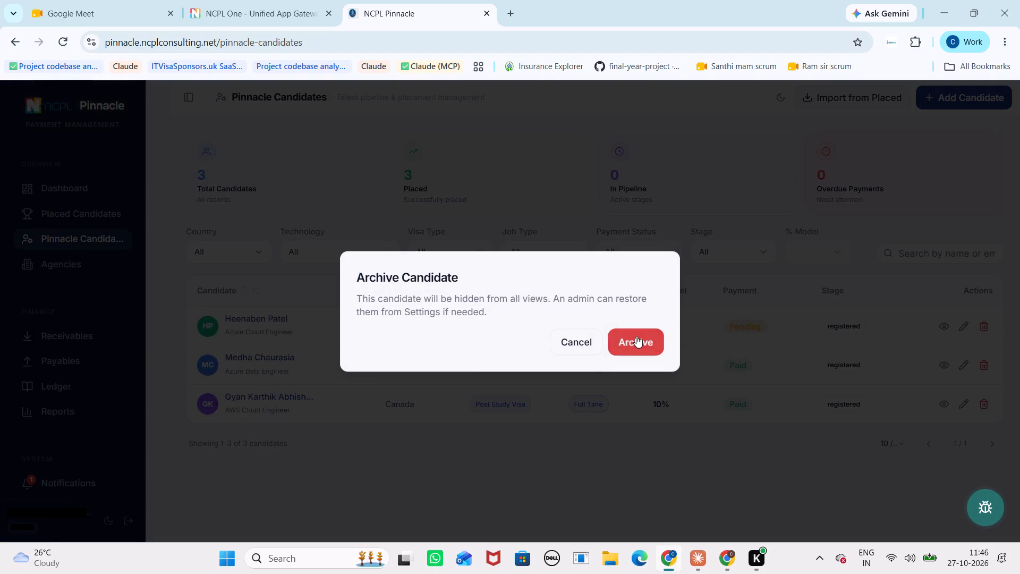
left_click(636, 336)
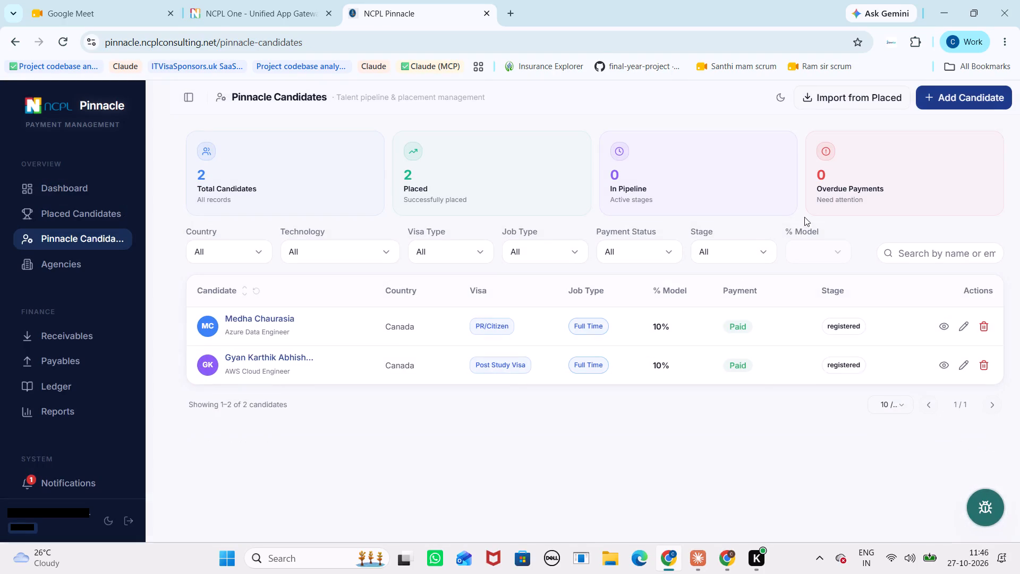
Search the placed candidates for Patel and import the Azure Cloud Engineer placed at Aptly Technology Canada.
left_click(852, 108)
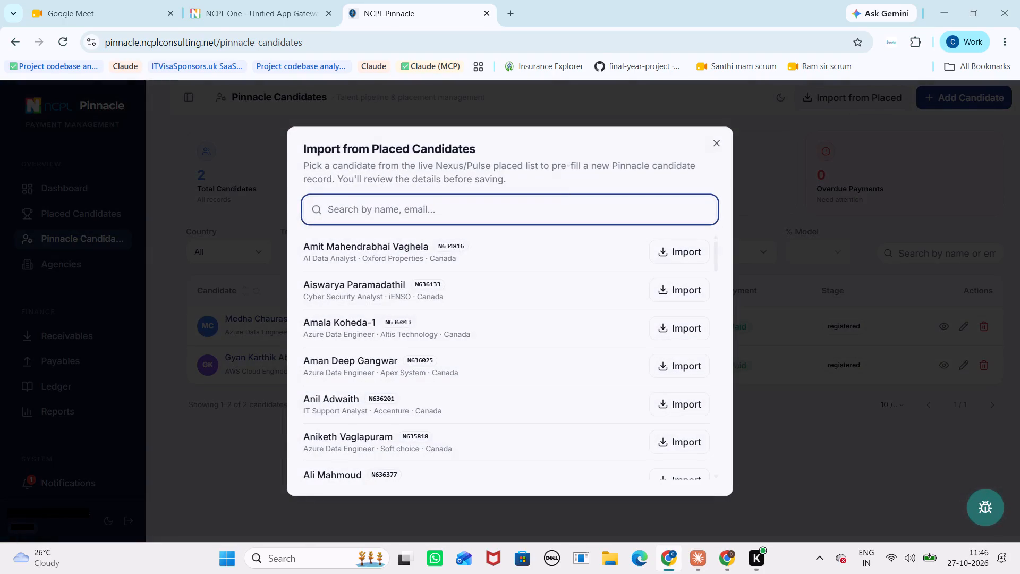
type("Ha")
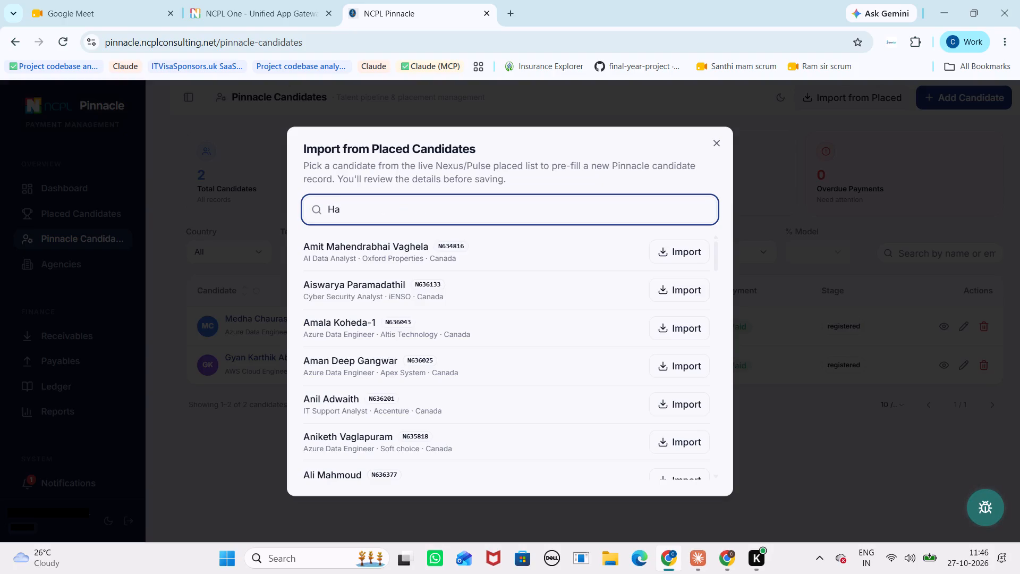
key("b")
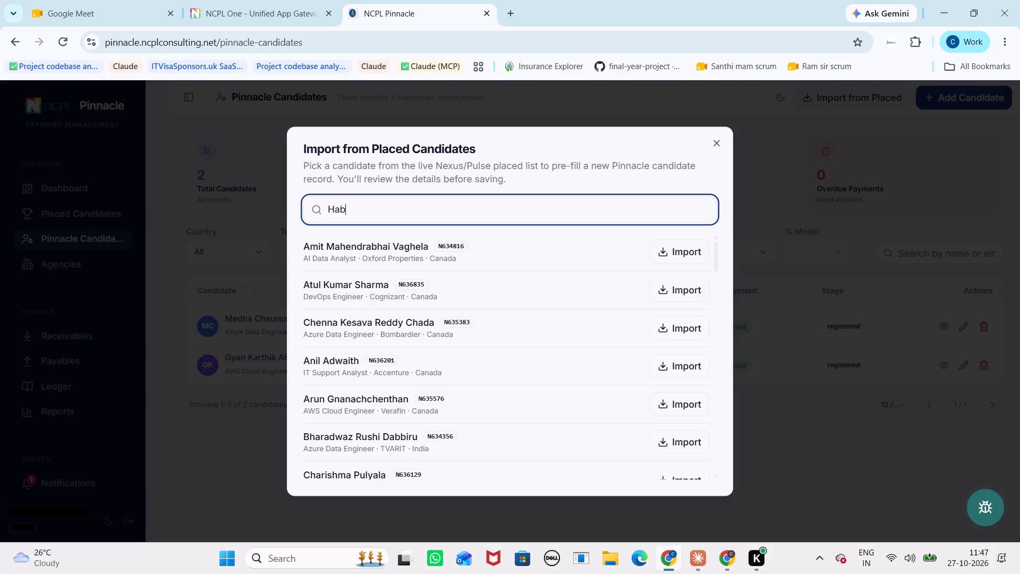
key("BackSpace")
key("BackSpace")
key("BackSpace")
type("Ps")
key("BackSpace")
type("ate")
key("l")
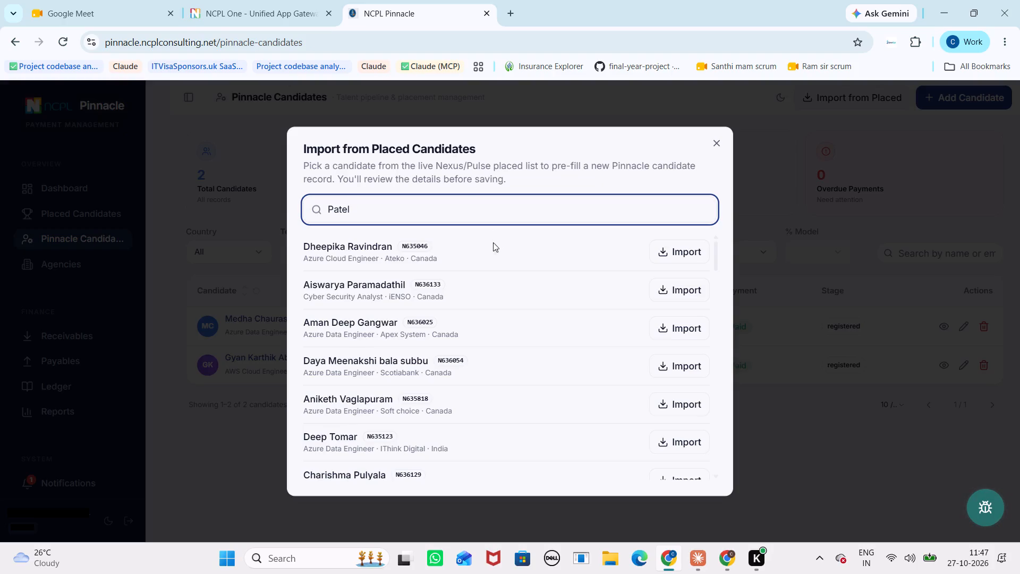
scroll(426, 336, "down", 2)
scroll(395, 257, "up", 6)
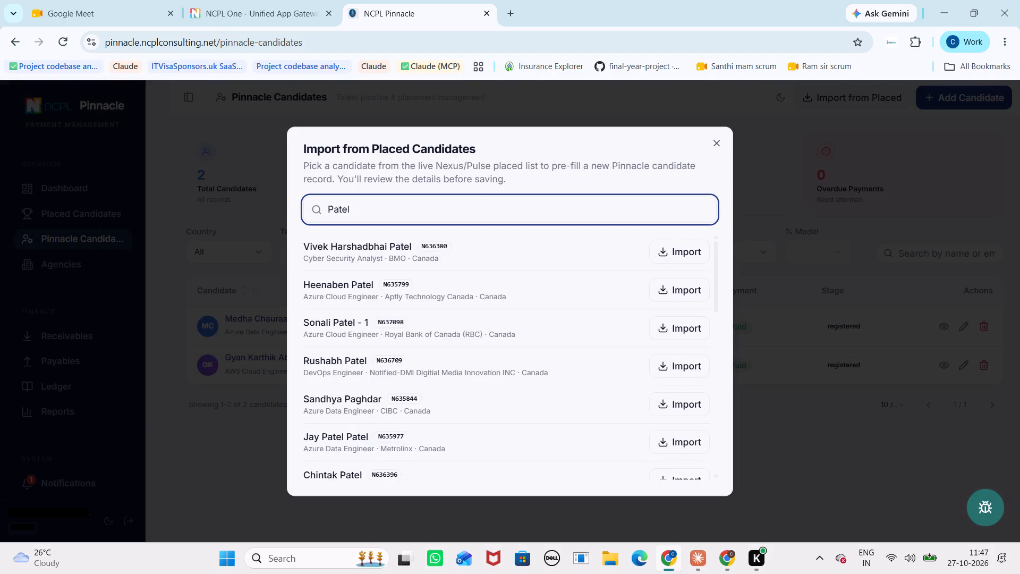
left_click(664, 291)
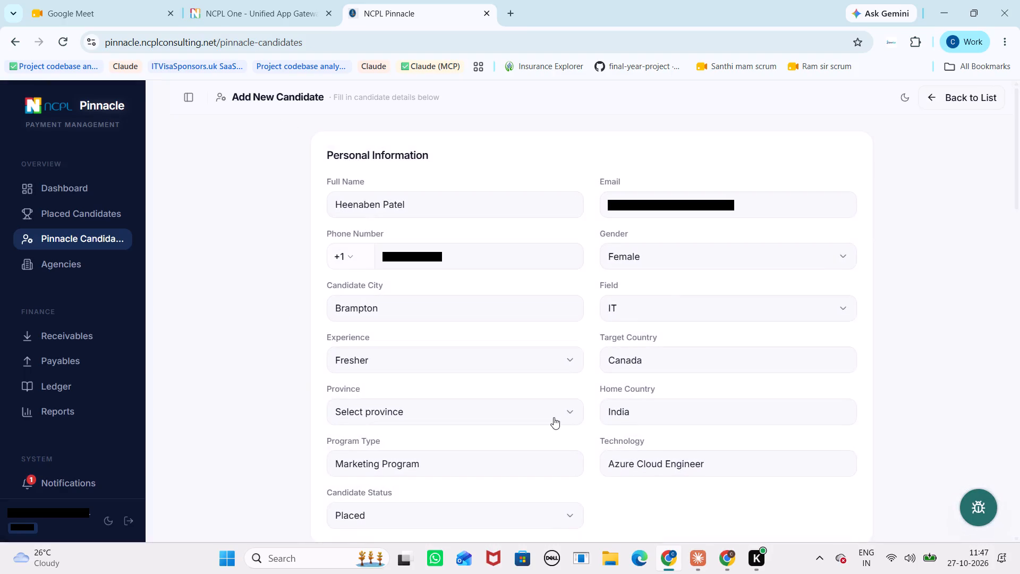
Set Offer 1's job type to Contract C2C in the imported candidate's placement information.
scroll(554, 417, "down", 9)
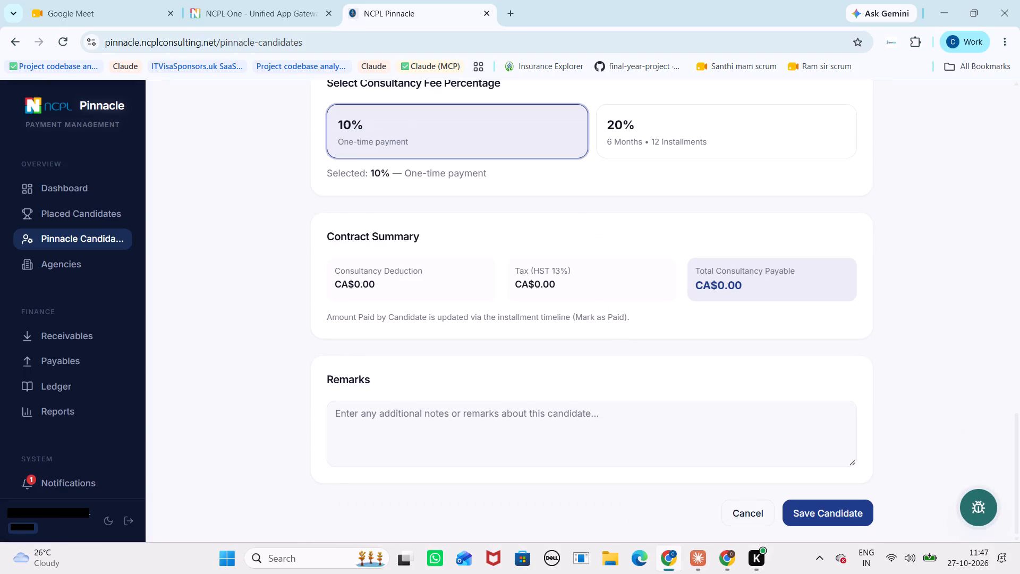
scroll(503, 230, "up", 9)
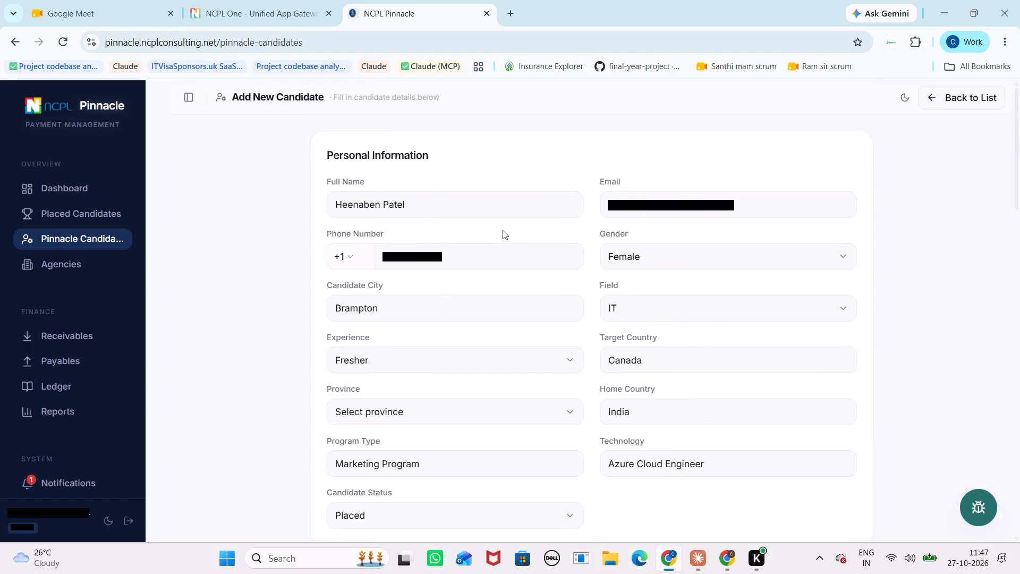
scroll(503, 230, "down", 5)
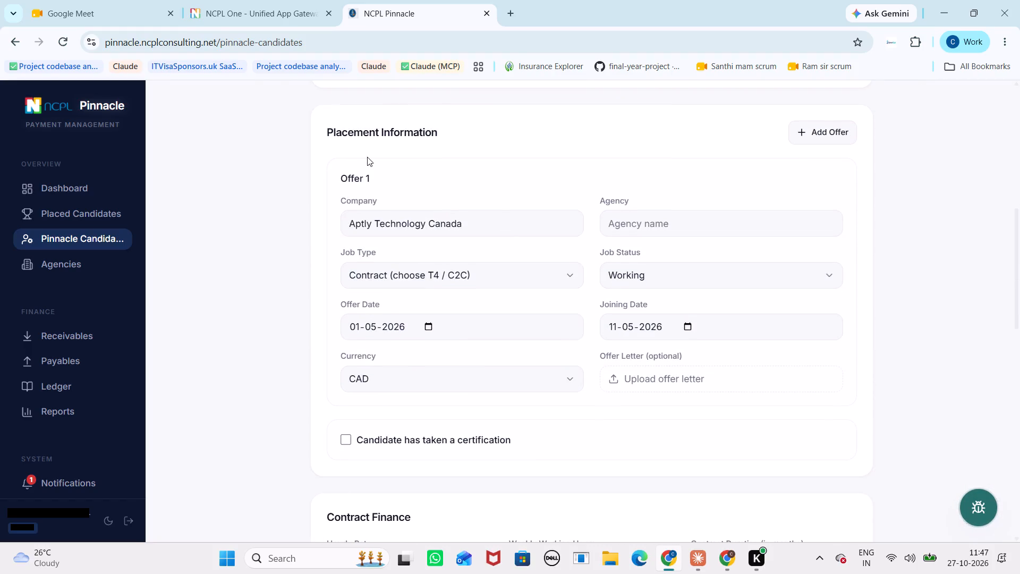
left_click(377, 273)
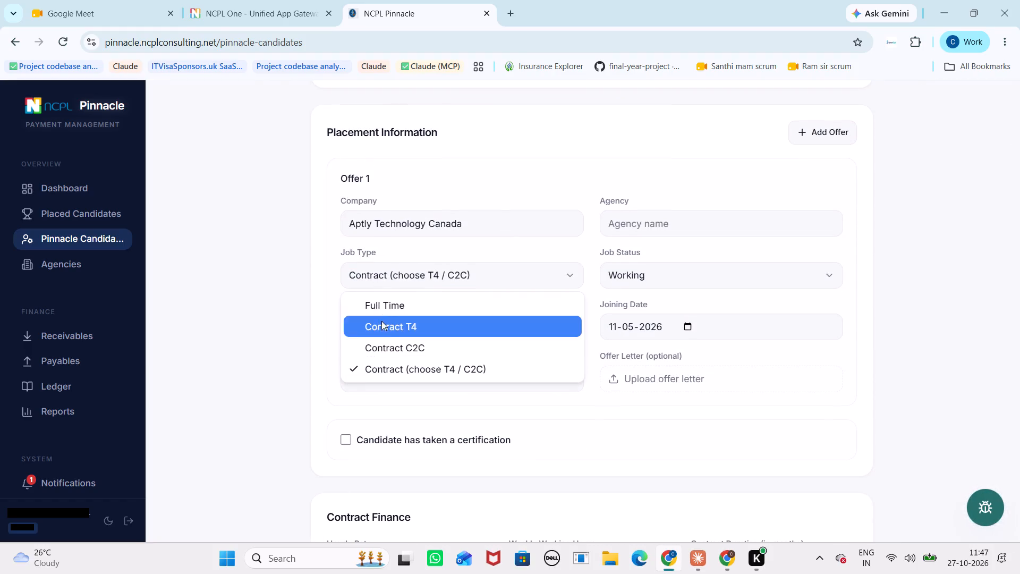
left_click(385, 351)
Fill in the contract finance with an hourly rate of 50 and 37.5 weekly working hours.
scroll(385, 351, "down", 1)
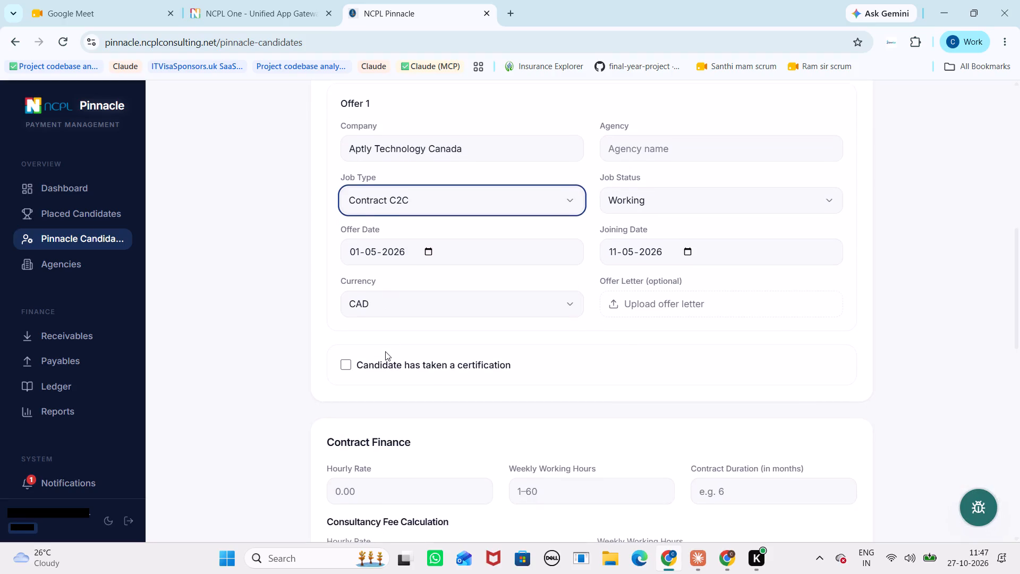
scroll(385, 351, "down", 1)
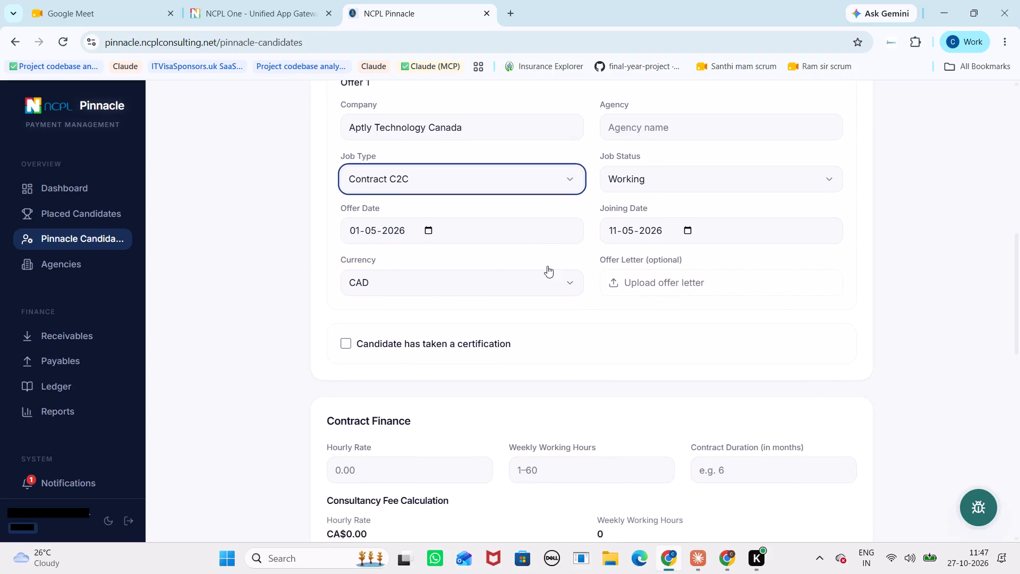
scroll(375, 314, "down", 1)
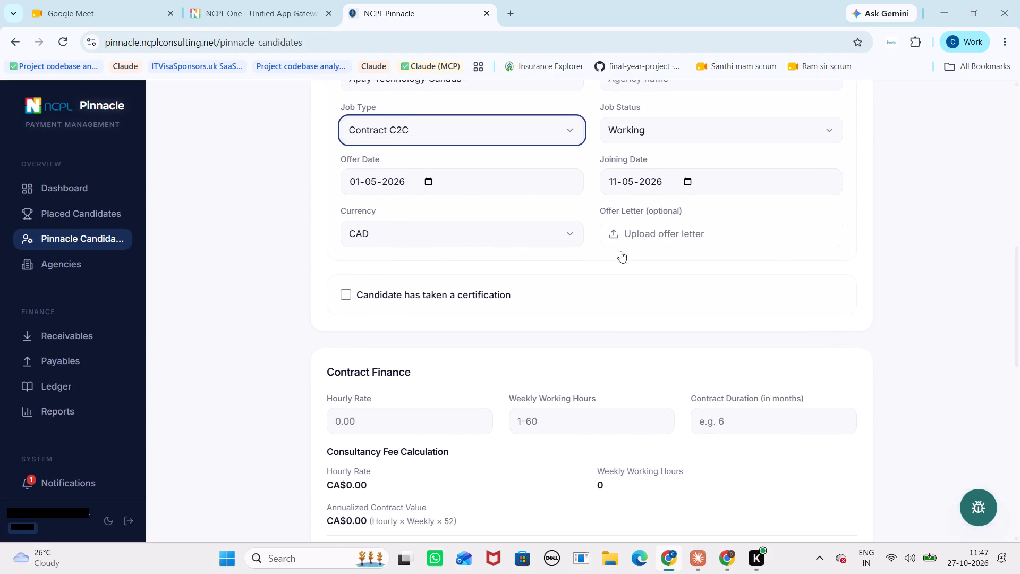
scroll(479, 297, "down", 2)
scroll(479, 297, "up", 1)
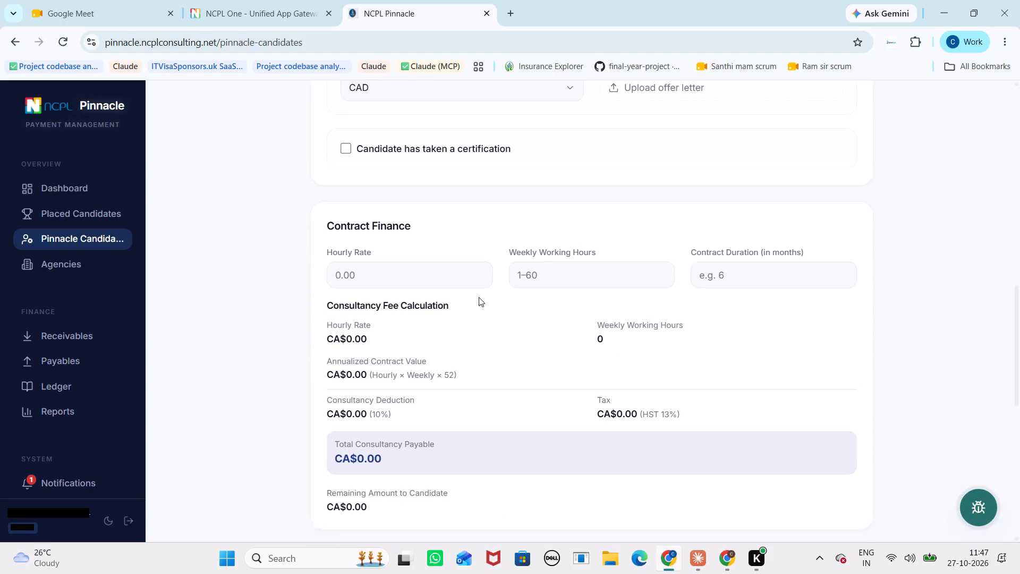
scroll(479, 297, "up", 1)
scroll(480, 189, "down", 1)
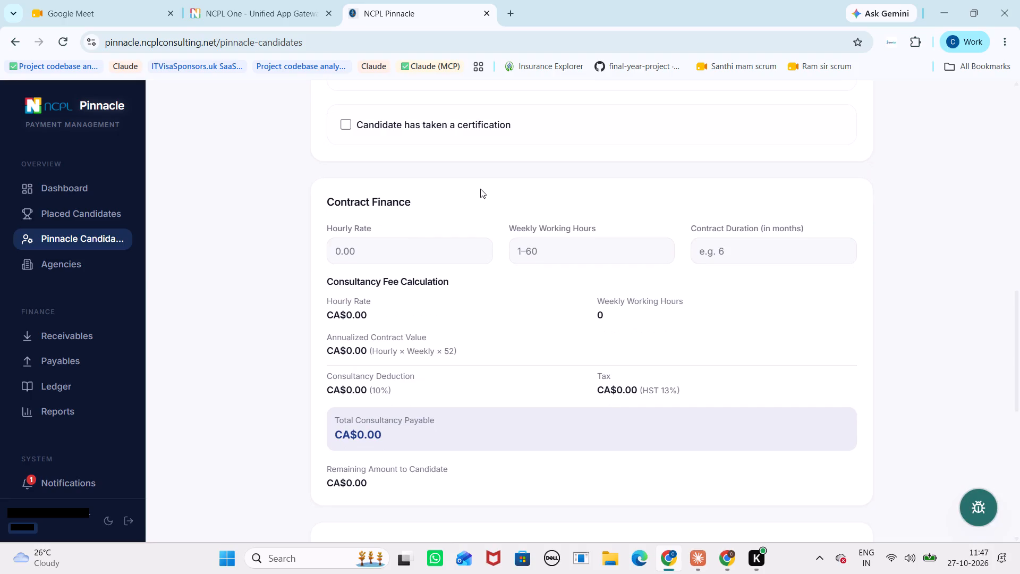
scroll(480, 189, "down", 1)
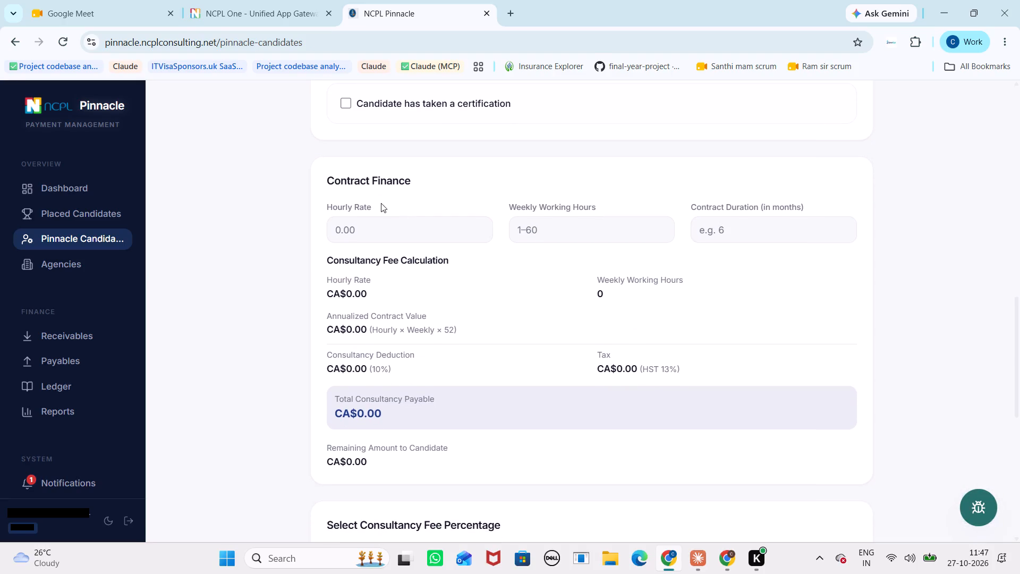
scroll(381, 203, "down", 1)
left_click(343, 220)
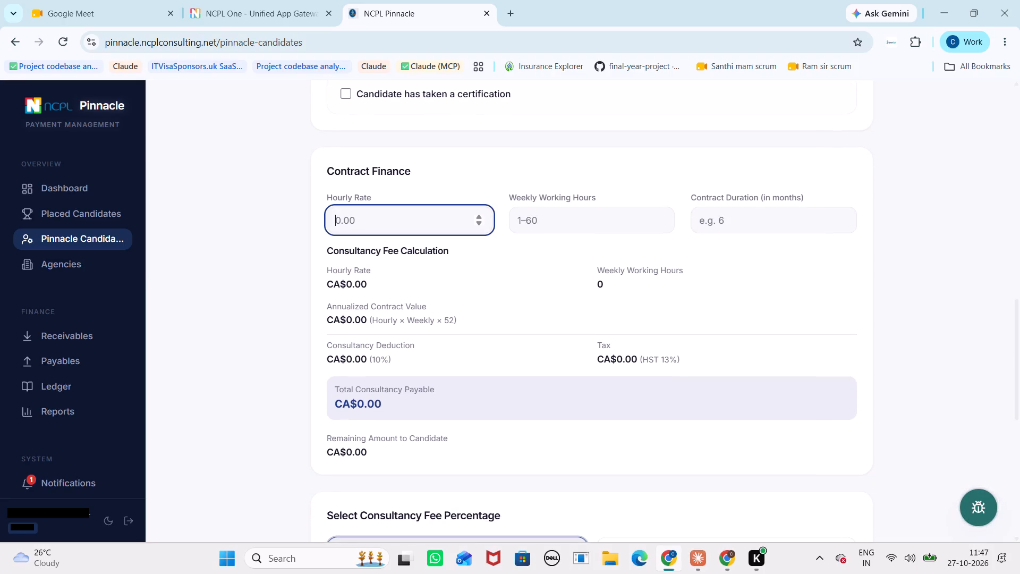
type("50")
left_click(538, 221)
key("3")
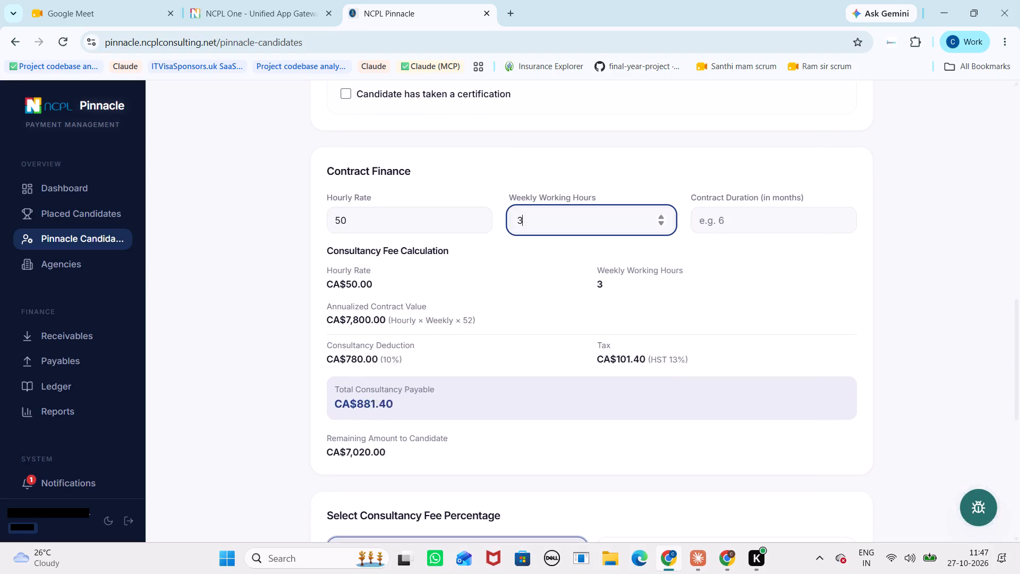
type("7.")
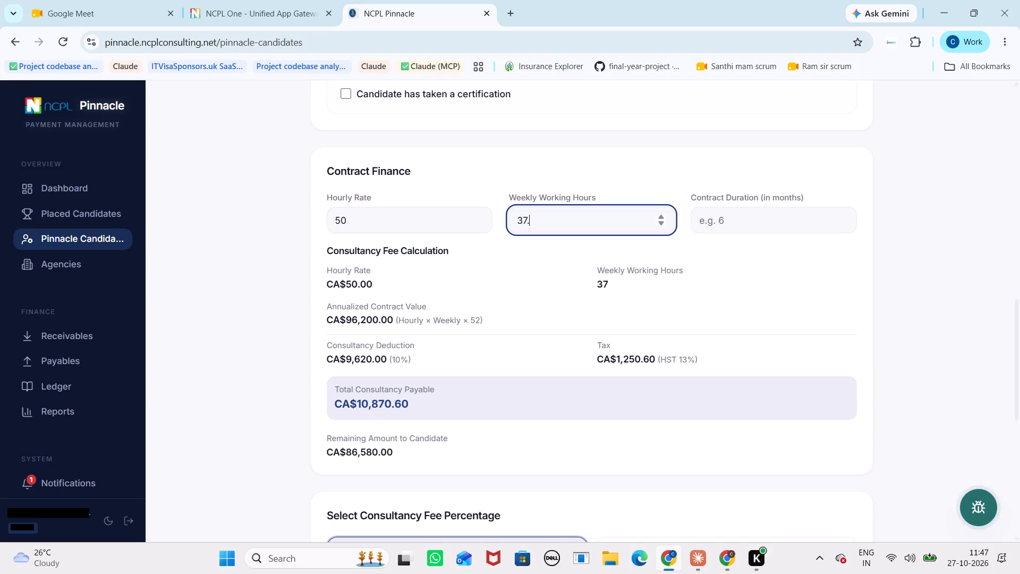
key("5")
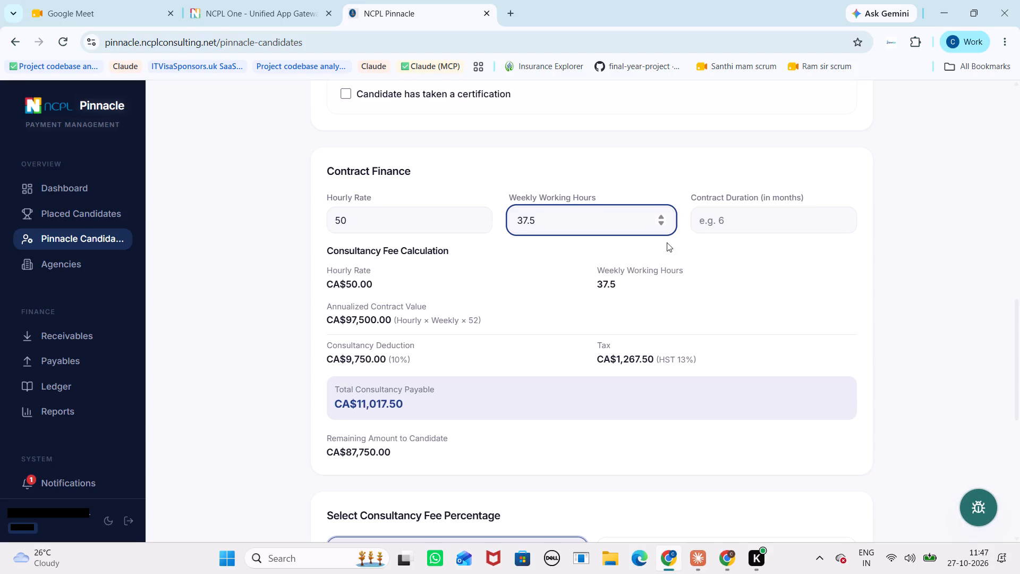
Review the consultancy fee calculation, fee percentage options and contract summary in the candidate form.
scroll(740, 248, "down", 1)
left_click(713, 191)
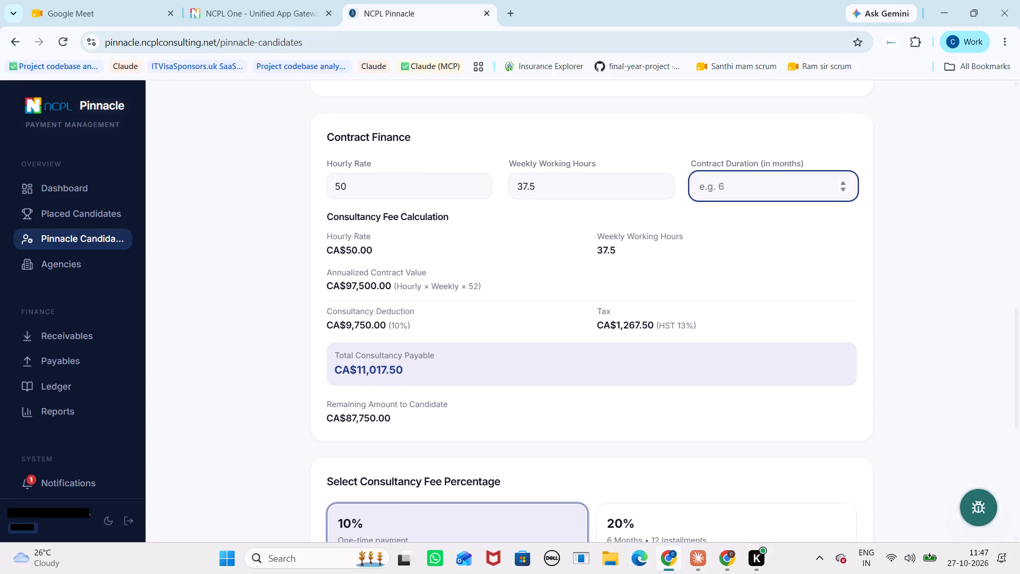
scroll(713, 191, "down", 2)
scroll(557, 309, "down", 1)
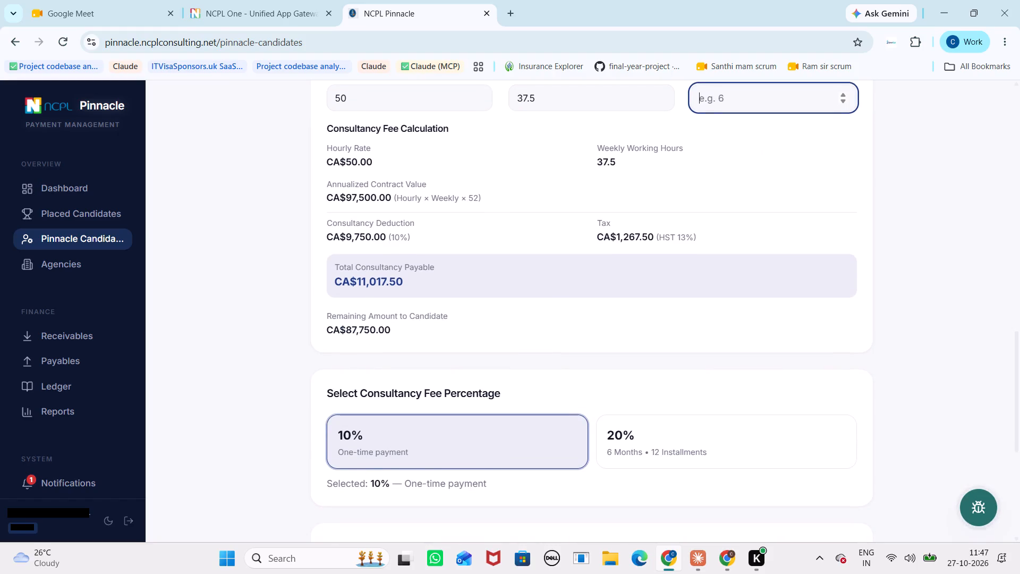
scroll(365, 241, "down", 1)
scroll(402, 398, "down", 2)
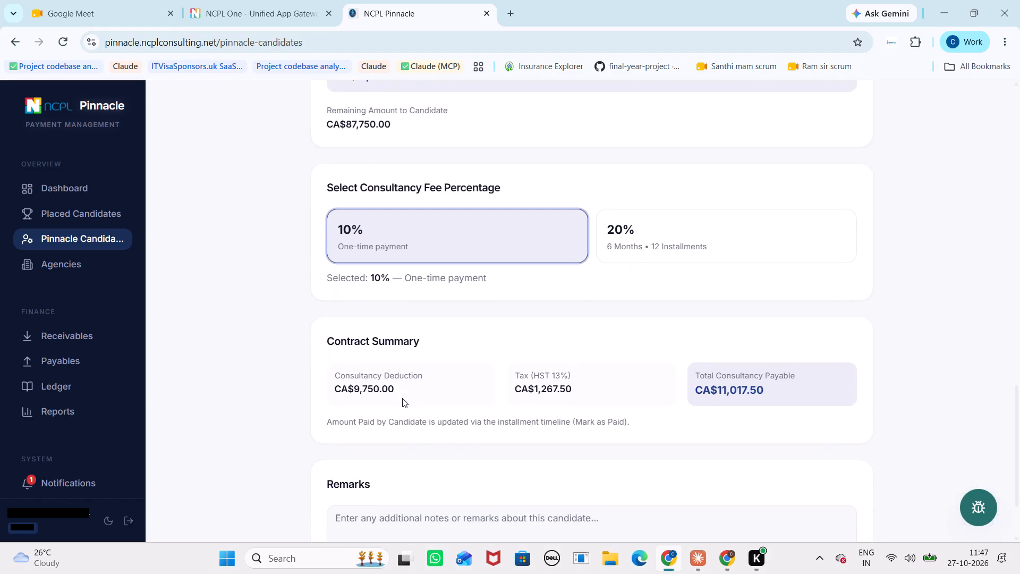
scroll(694, 390, "down", 1)
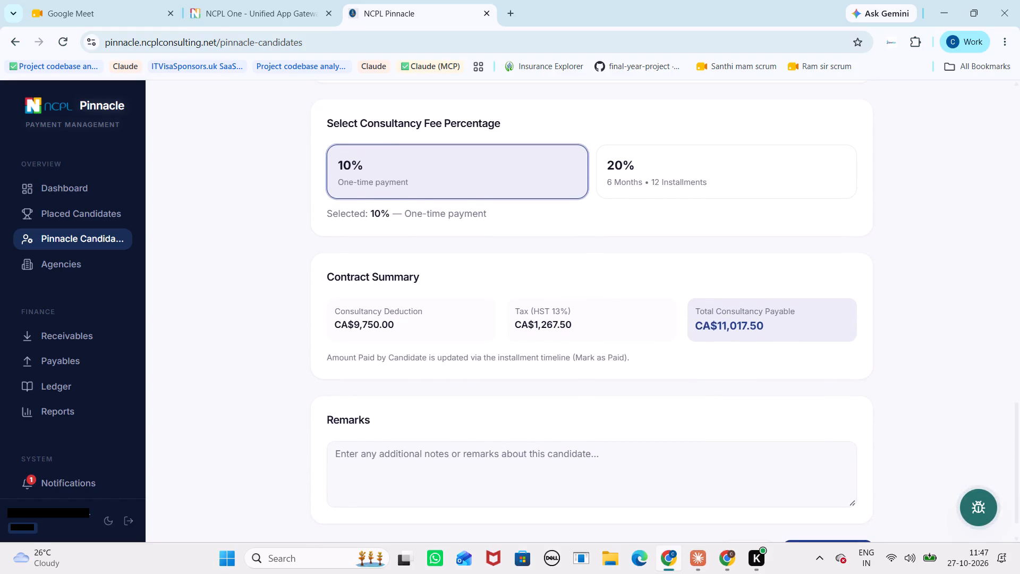
scroll(694, 327, "down", 2)
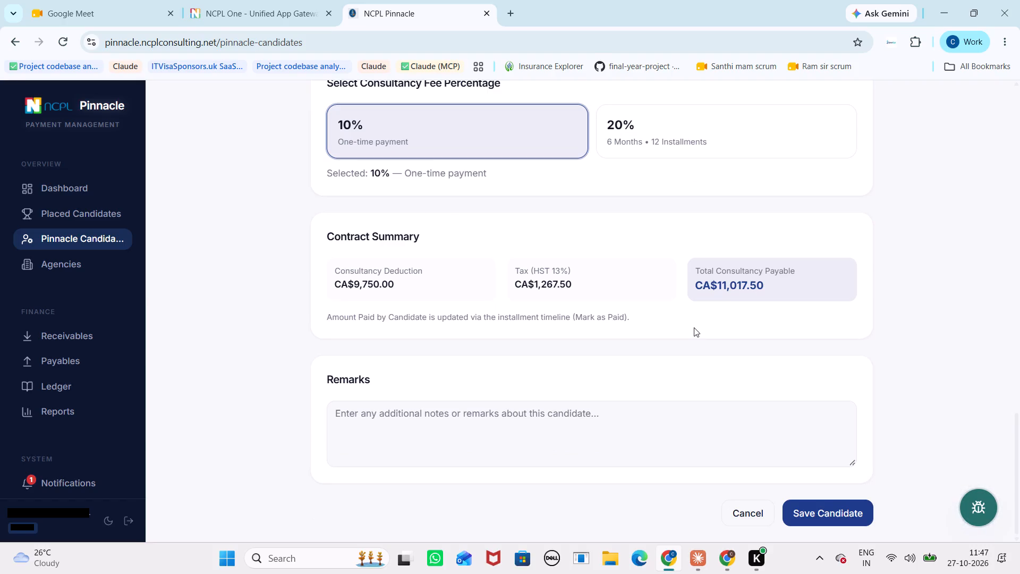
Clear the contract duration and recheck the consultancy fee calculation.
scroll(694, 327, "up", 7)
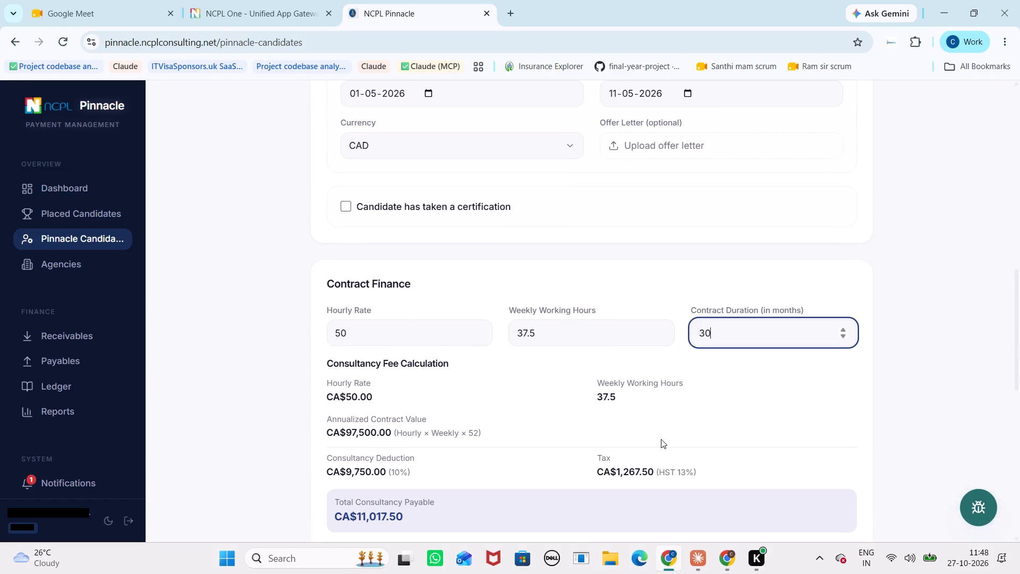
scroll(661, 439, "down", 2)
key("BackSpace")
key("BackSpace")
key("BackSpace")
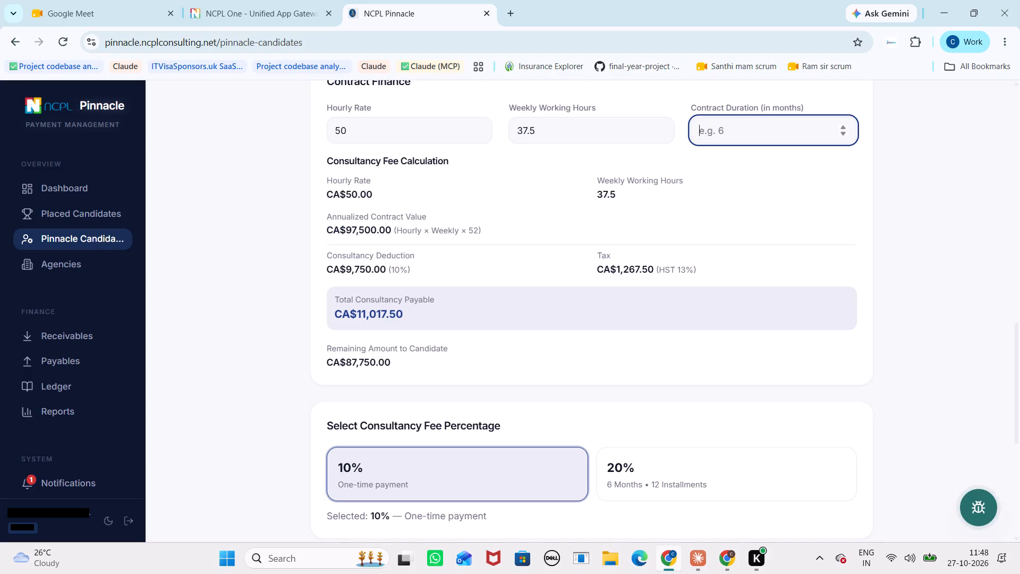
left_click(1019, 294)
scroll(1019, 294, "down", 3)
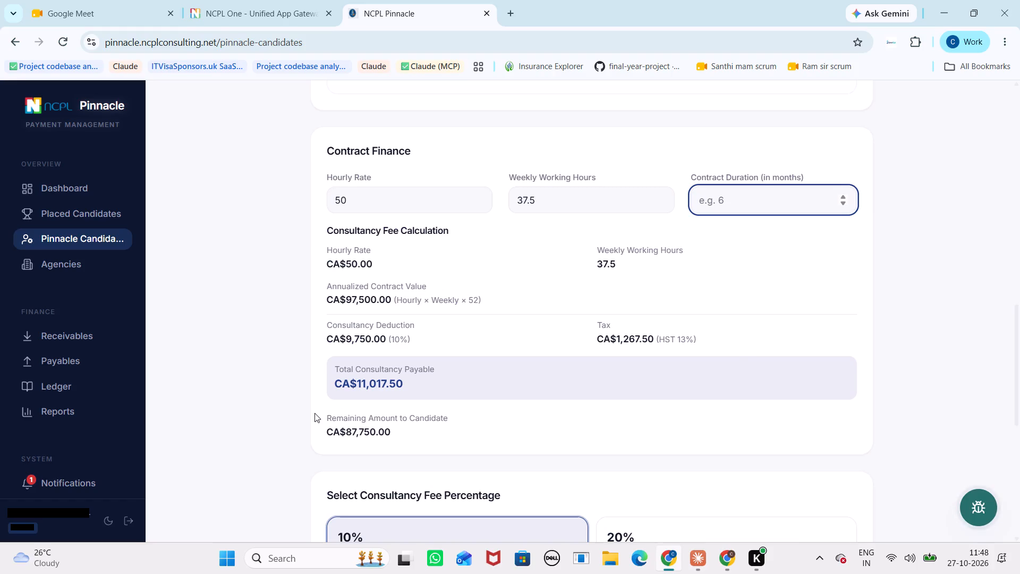
Leave the candidate form unsaved and check the Payables records against the Pinnacle Candidates list, including the page-size options.
left_click(35, 365)
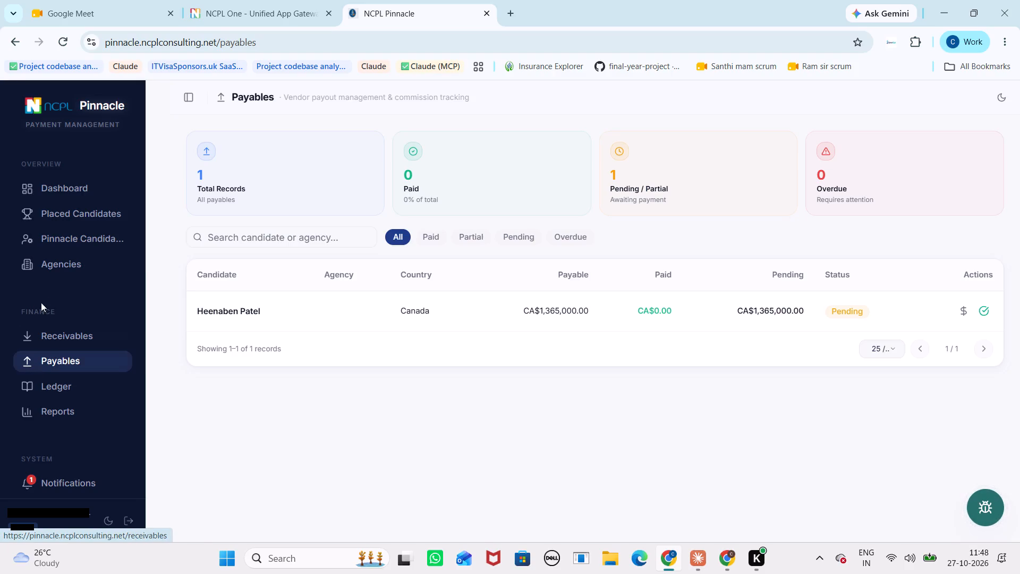
left_click(81, 243)
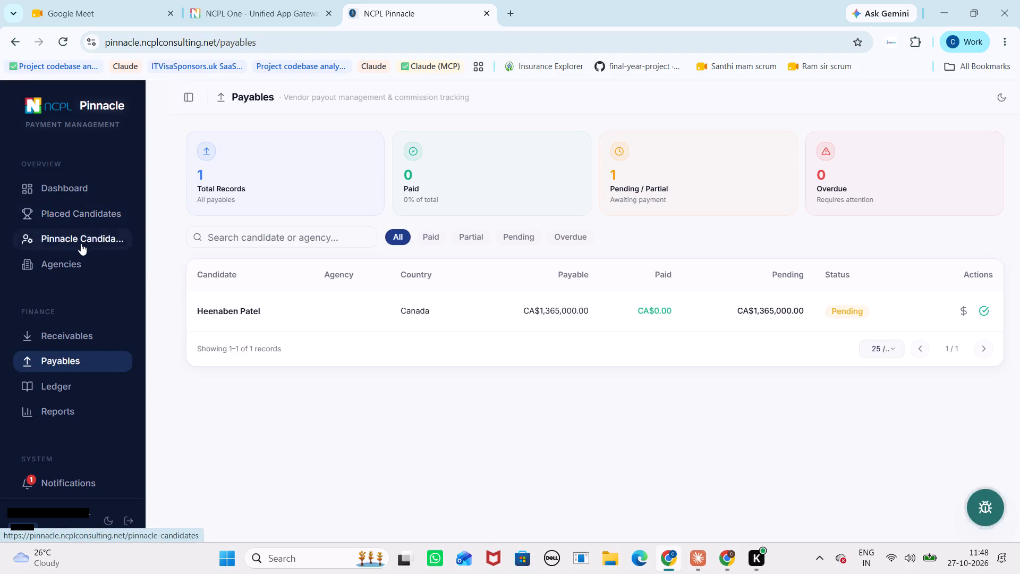
scroll(388, 475, "down", 2)
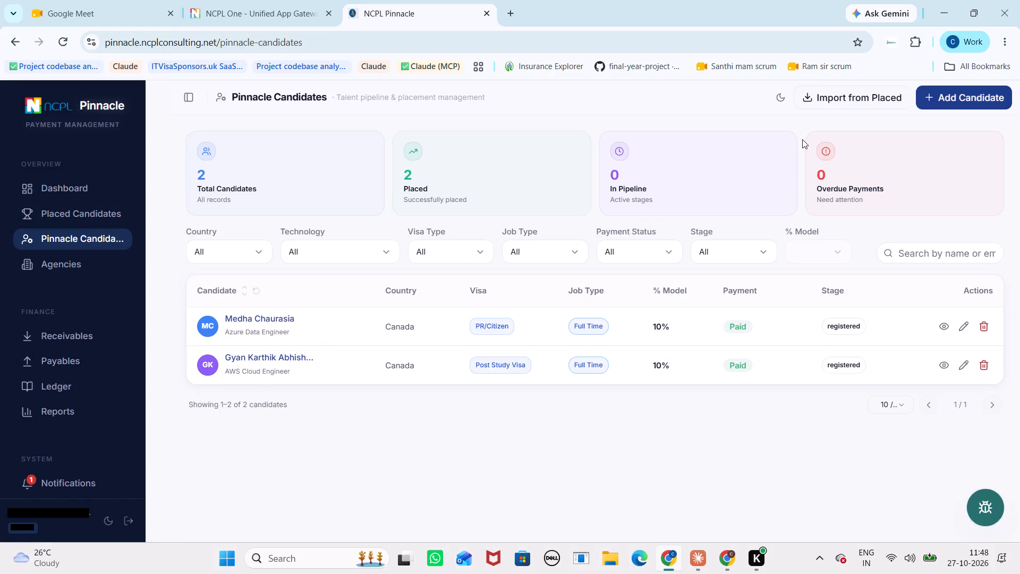
left_click(86, 360)
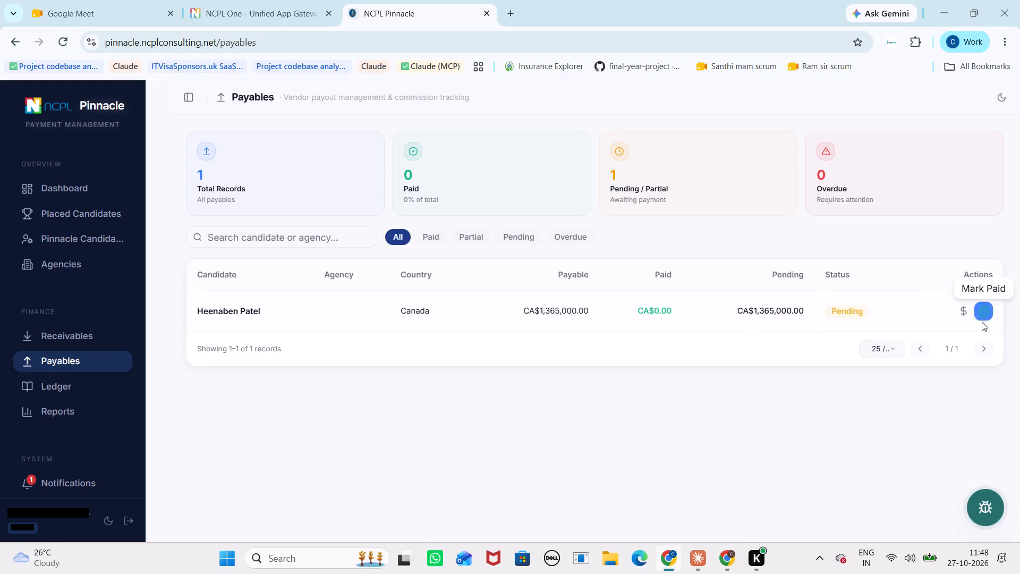
left_click(920, 349)
left_click(900, 352)
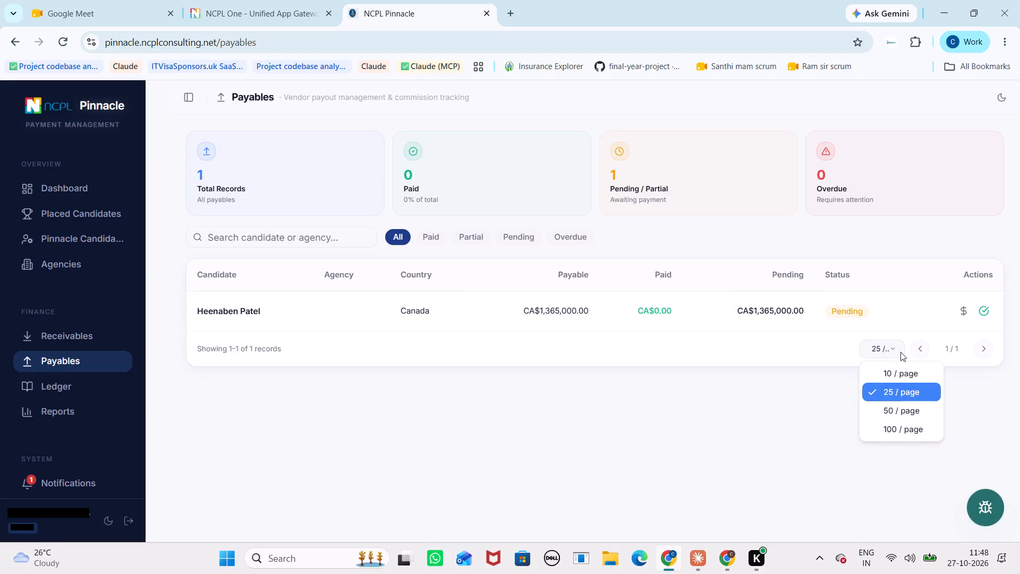
left_click(736, 408)
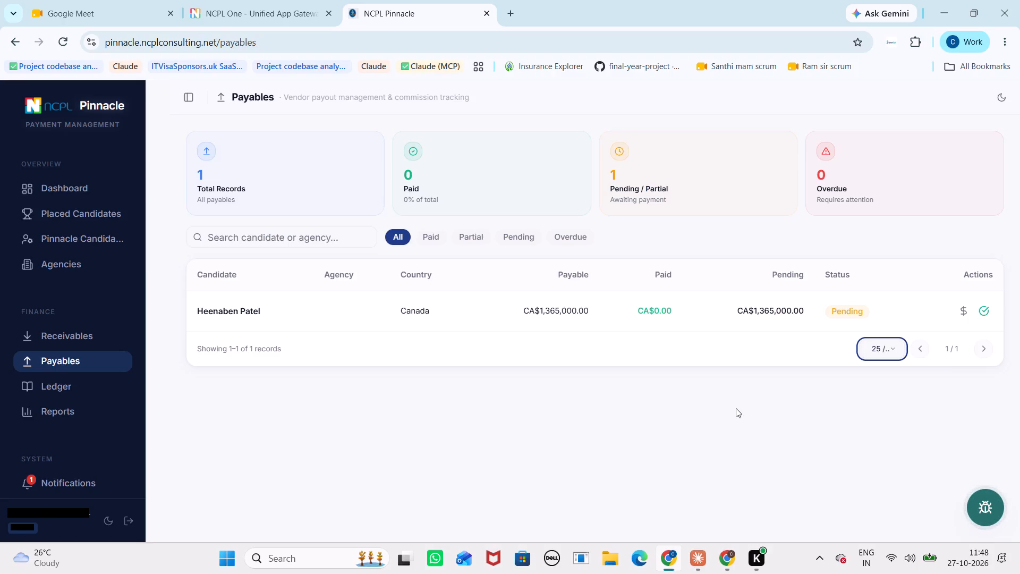
Import the placed AI Data Analyst from Oxford Properties into a new Pinnacle candidate record.
left_click(89, 243)
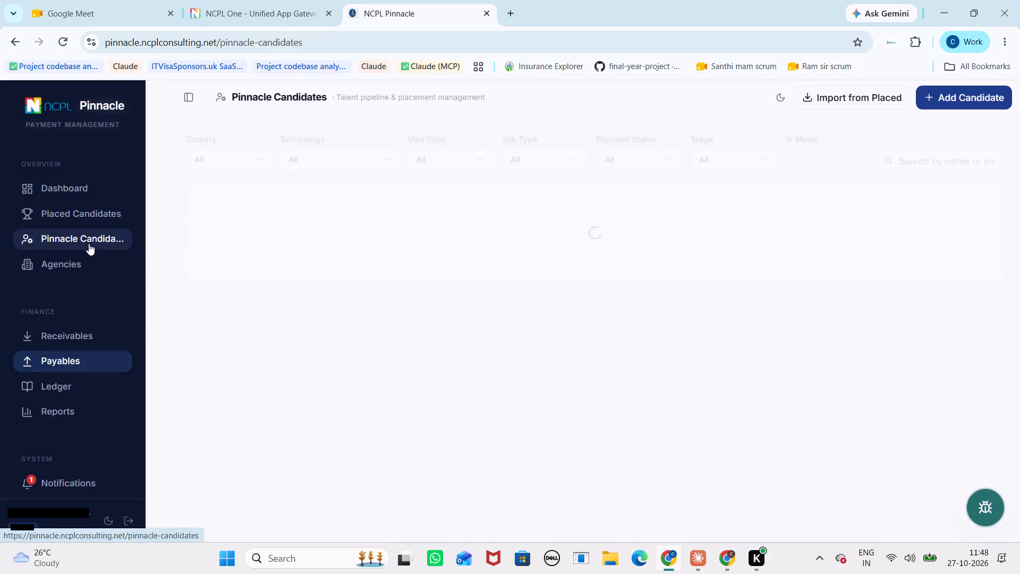
left_click(851, 97)
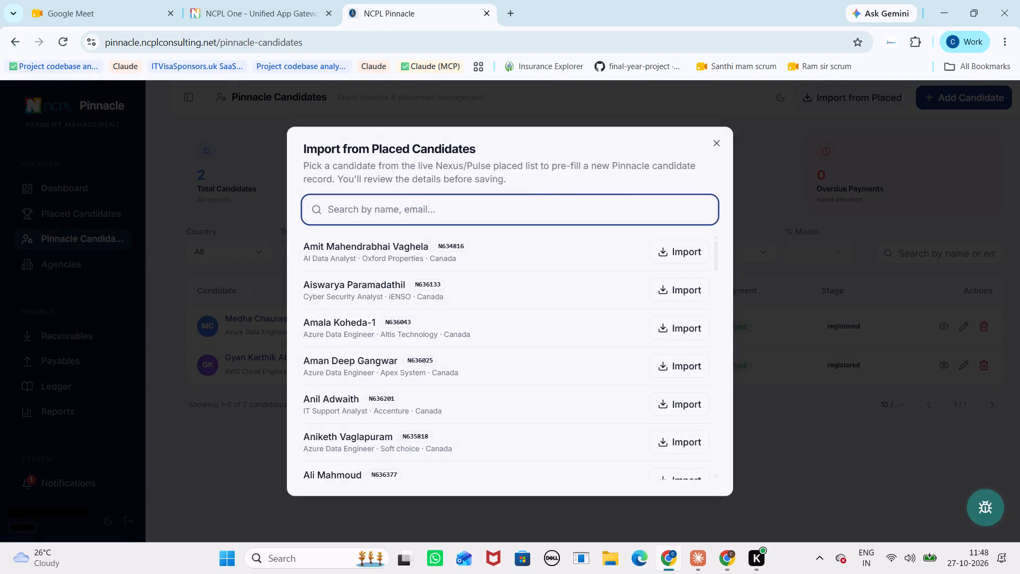
left_click(674, 242)
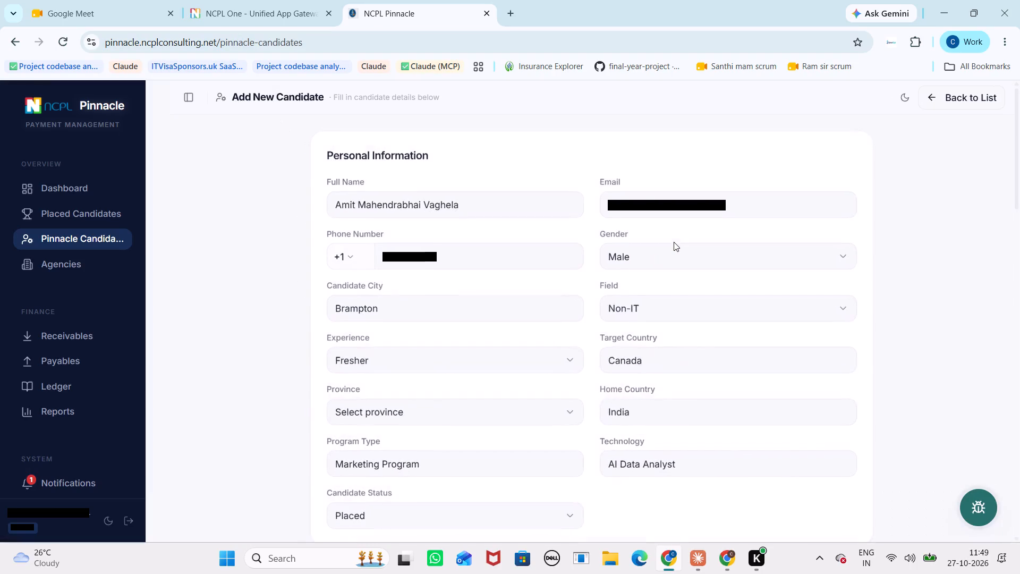
Set the job type of Offer 1 in the placement information to Full Time.
scroll(586, 379, "down", 8)
scroll(586, 379, "up", 2)
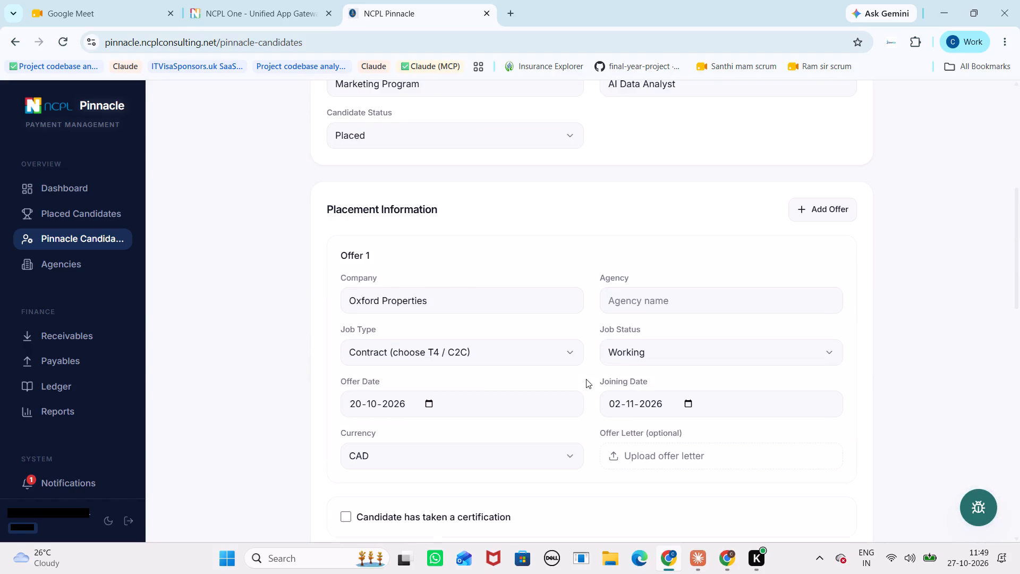
left_click(472, 354)
left_click(450, 386)
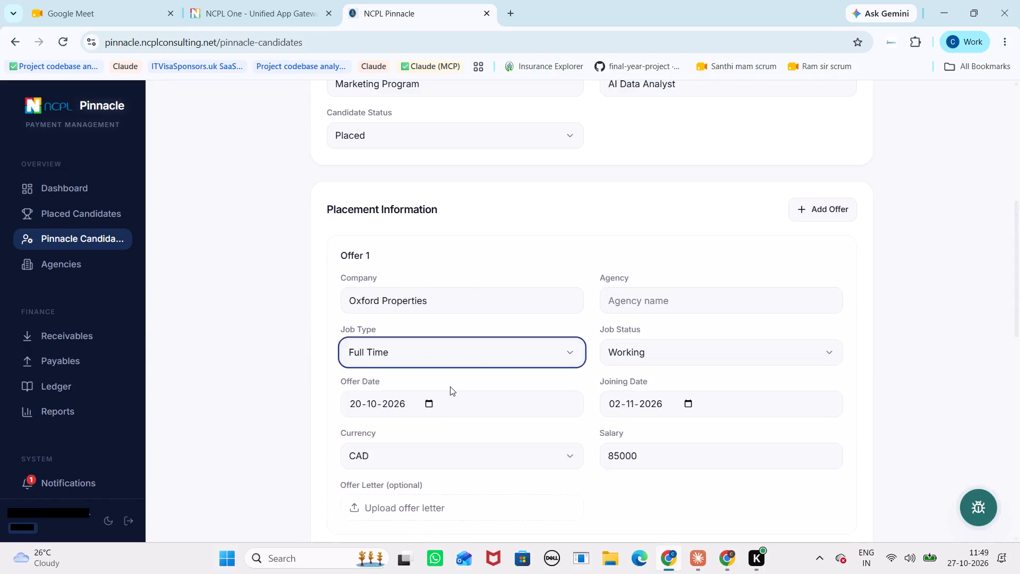
Examine the consultancy fee summary for the 10% one-time payment option, including the amount paid, balance, payment date and receipt fields.
scroll(450, 386, "down", 7)
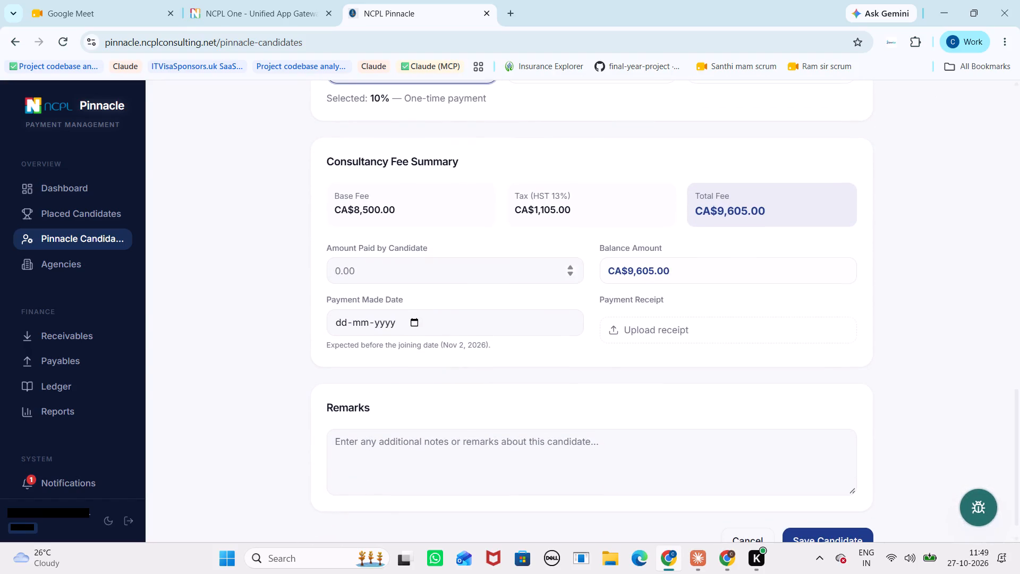
left_click_drag(329, 250, 633, 316)
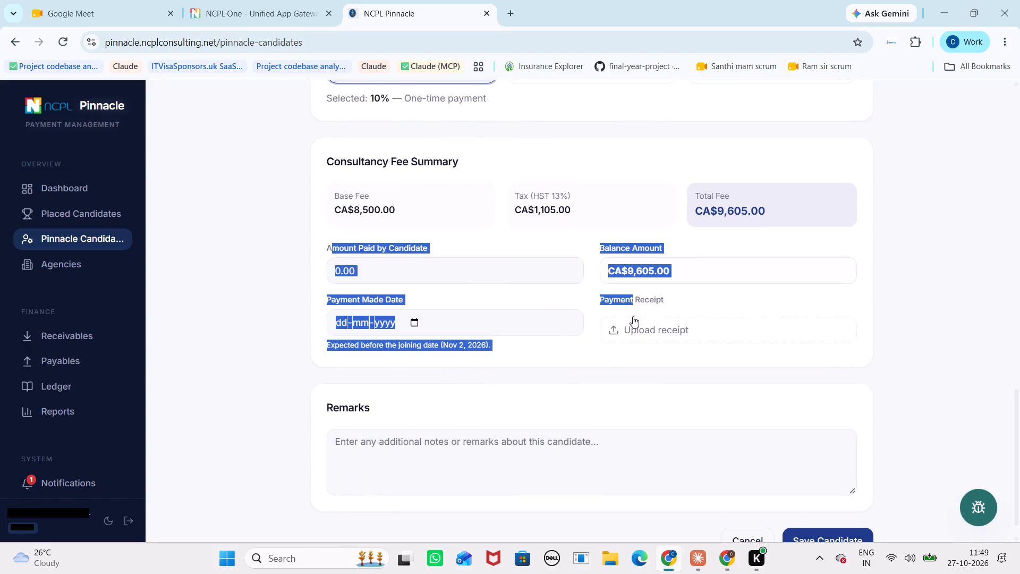
left_click_drag(633, 316, 679, 345)
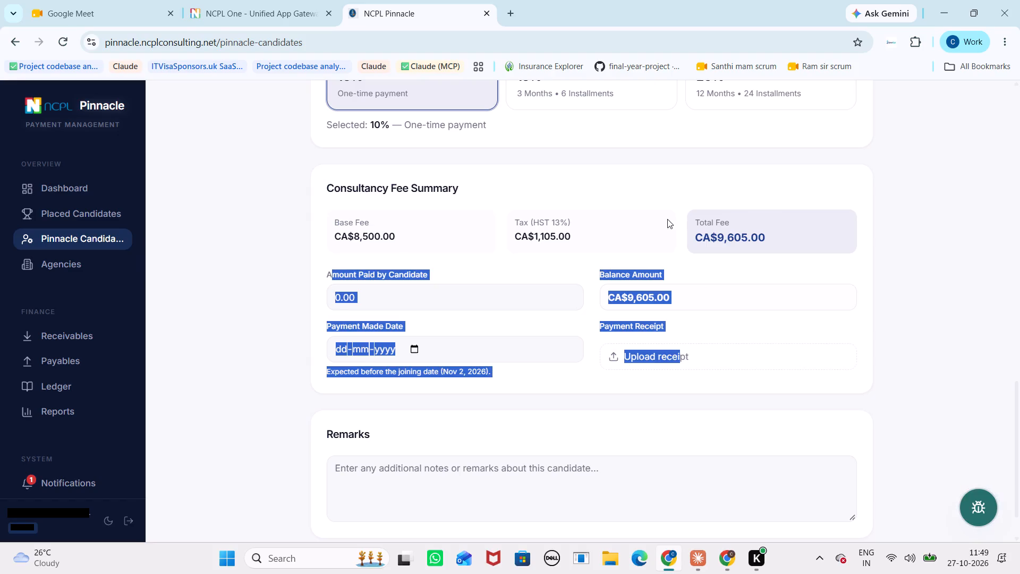
left_click(661, 214)
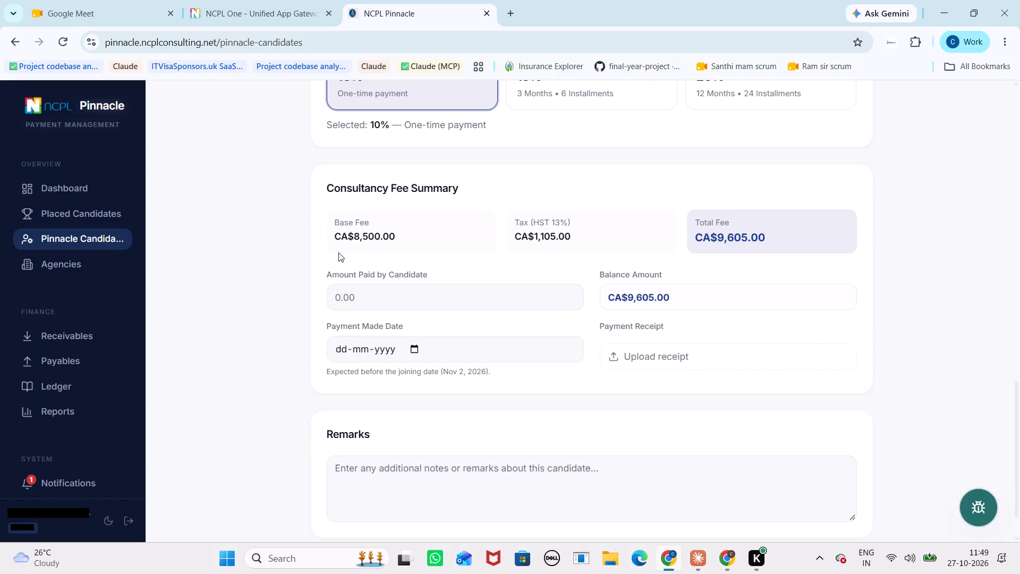
left_click_drag(322, 275, 699, 367)
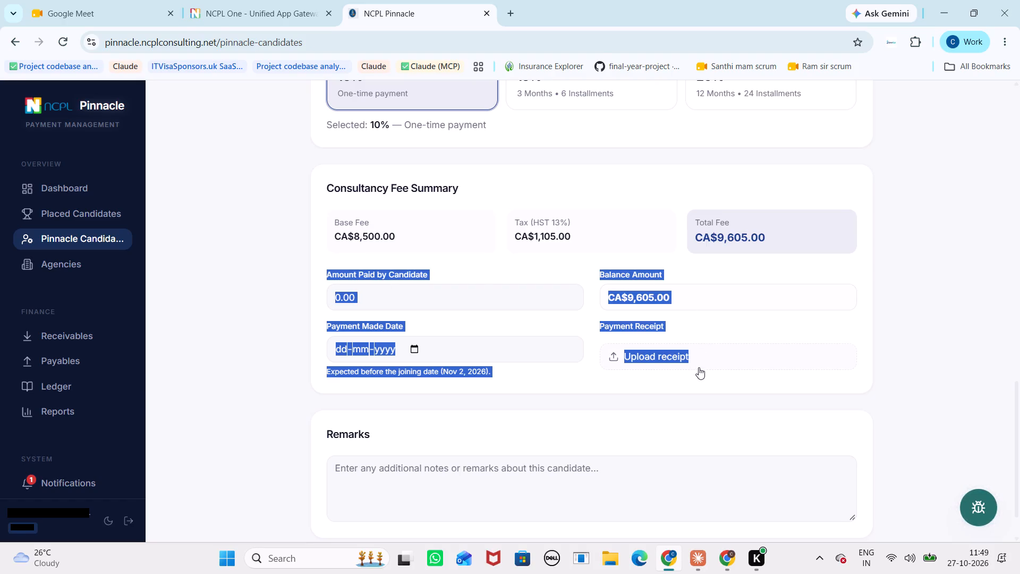
scroll(699, 367, "up", 3)
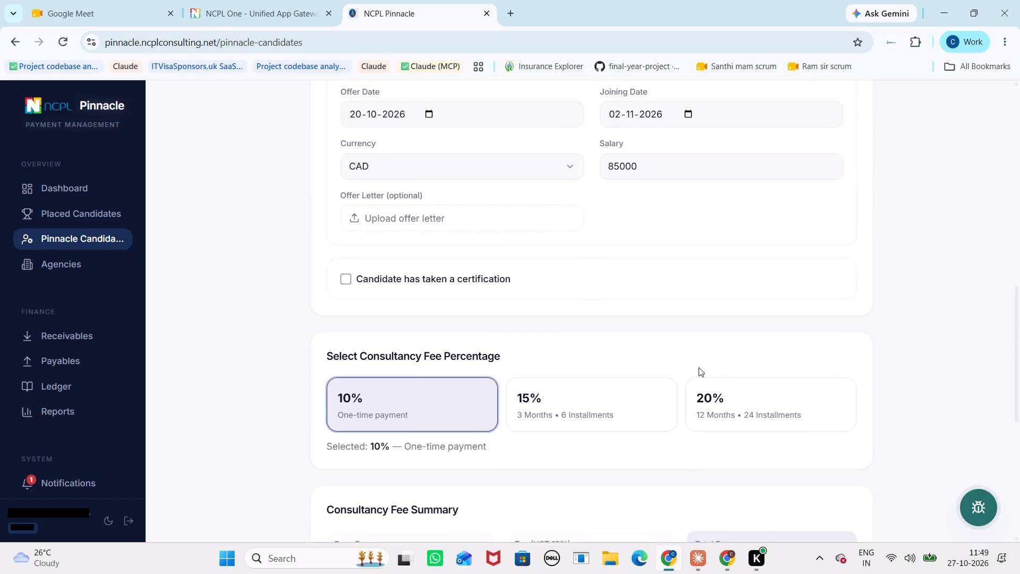
scroll(699, 367, "down", 2)
left_click(665, 369)
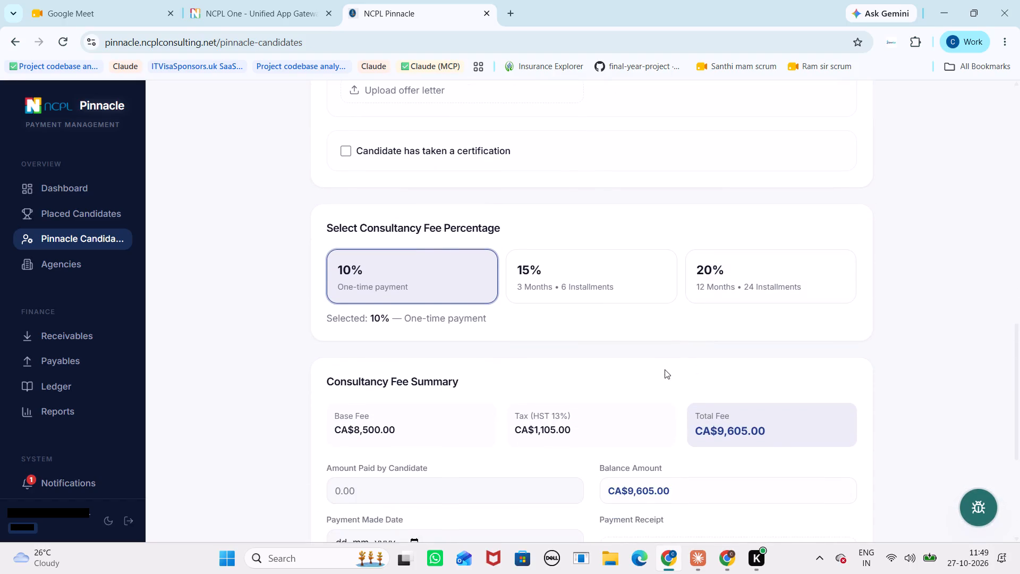
scroll(665, 369, "down", 2)
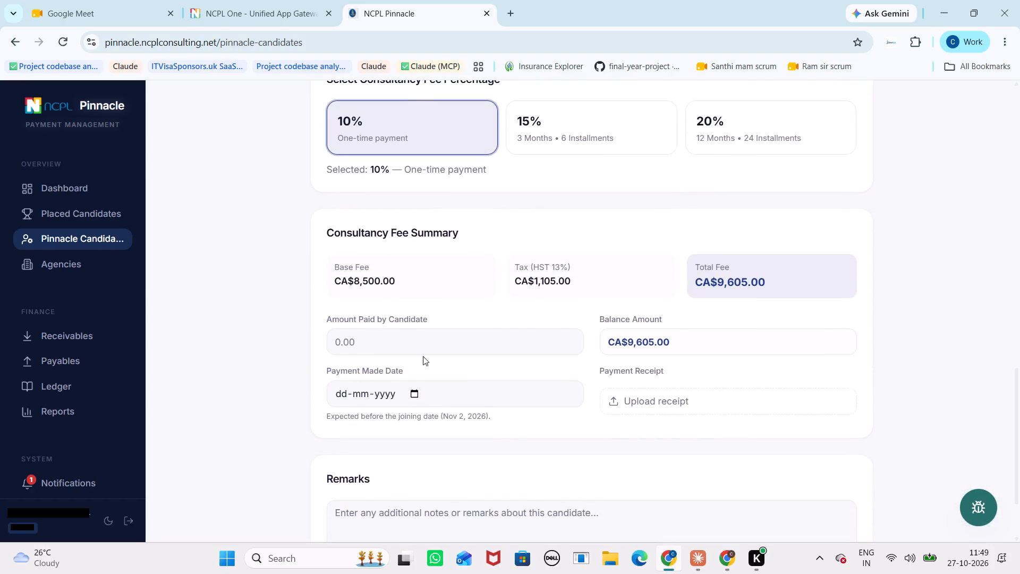
left_click(322, 330)
left_click_drag(322, 330, 443, 331)
left_click(390, 237)
scroll(390, 237, "up", 4)
scroll(392, 250, "down", 5)
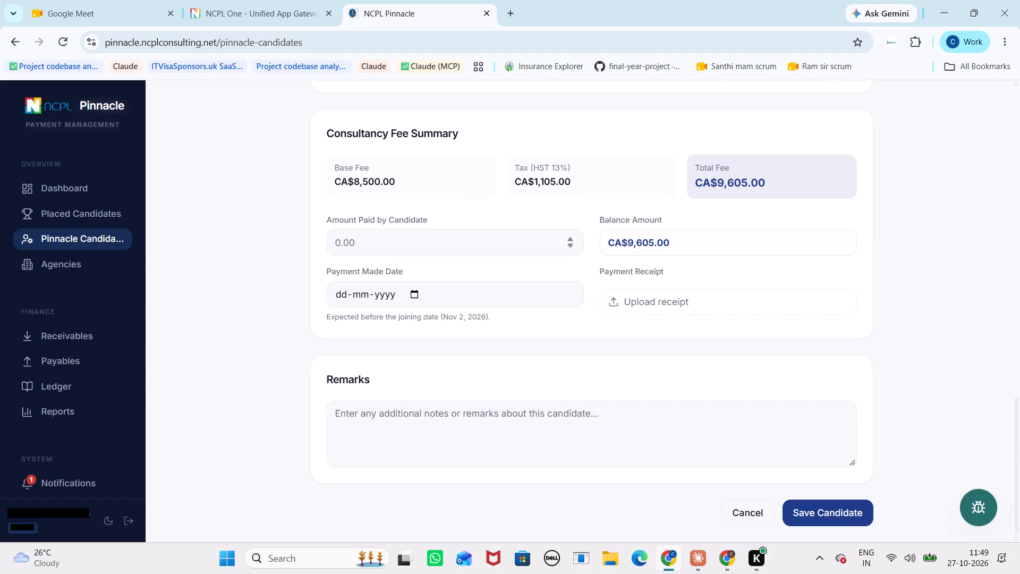
Select the 15% consultancy fee with 3 months and 6 installments, and bring its installment payment receipts into view.
scroll(392, 250, "up", 2)
left_click(572, 228)
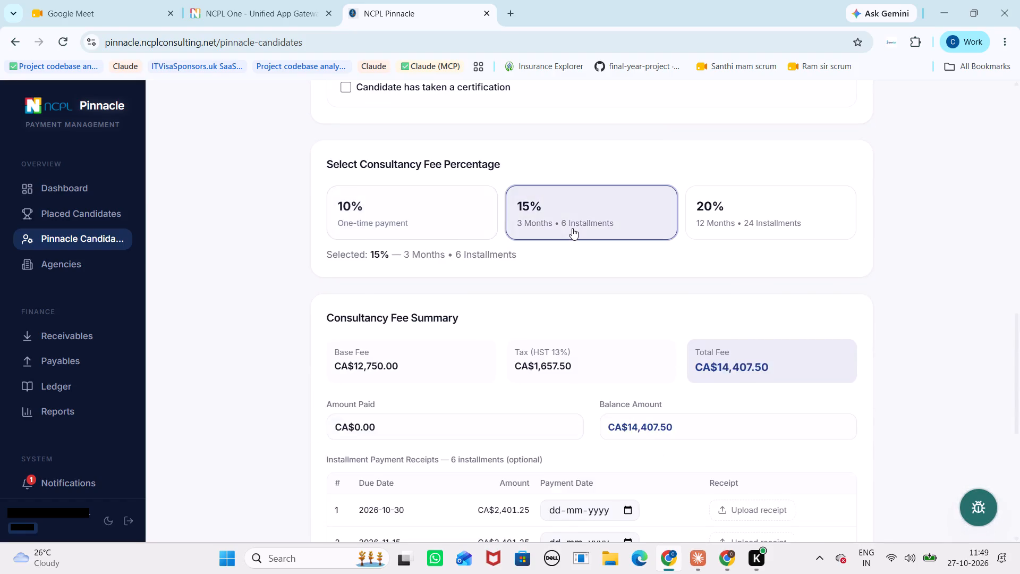
scroll(572, 228, "down", 2)
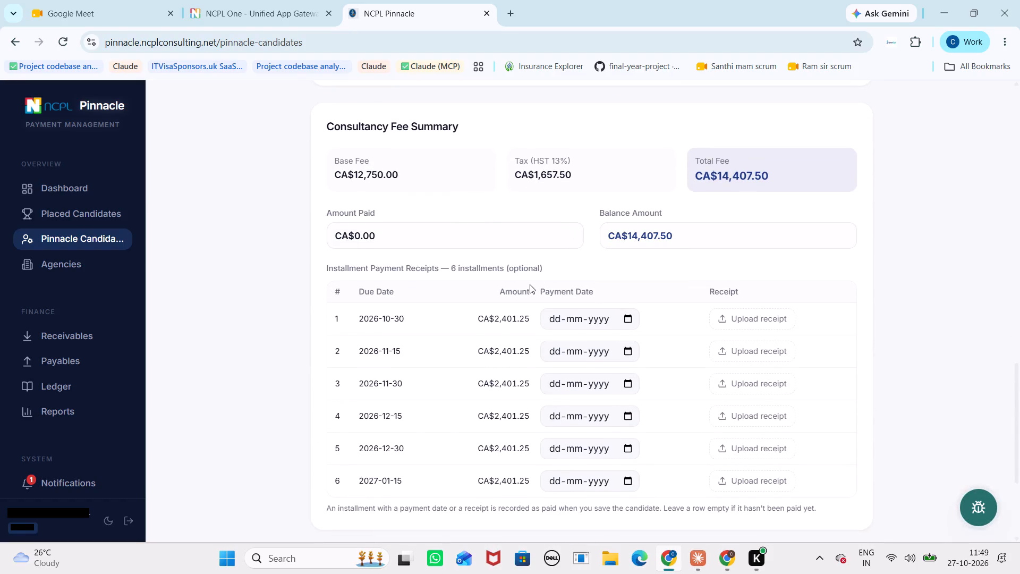
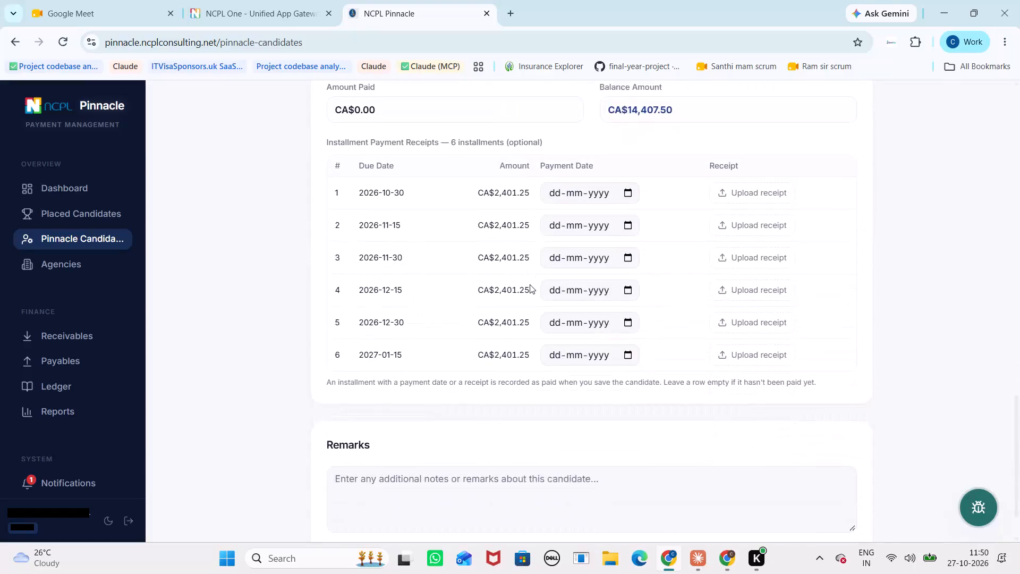
Switch the consultancy fee percentage to the 10% one-time payment and bring its fee summary into view.
scroll(530, 284, "up", 6)
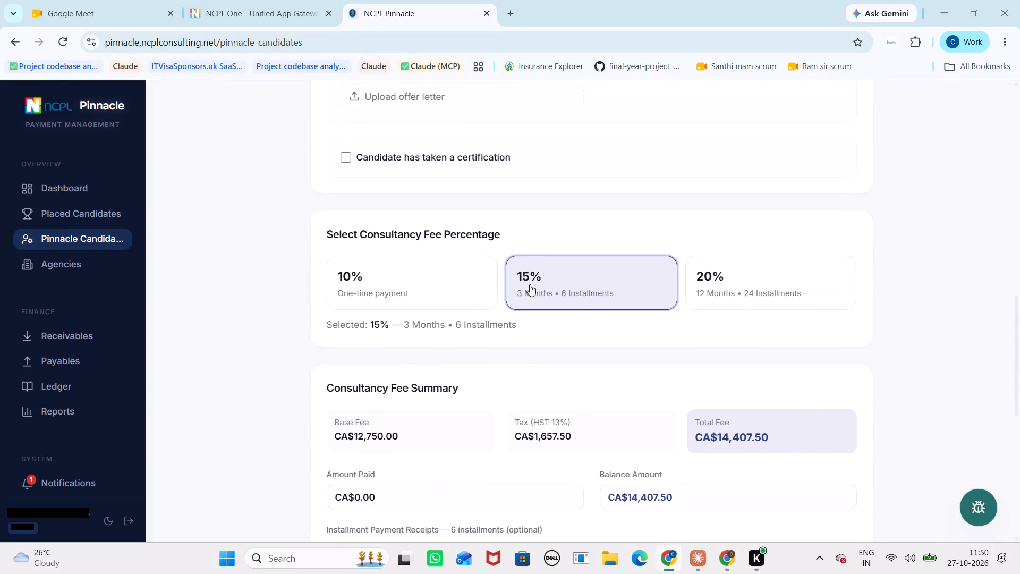
scroll(530, 284, "up", 1)
left_click(458, 319)
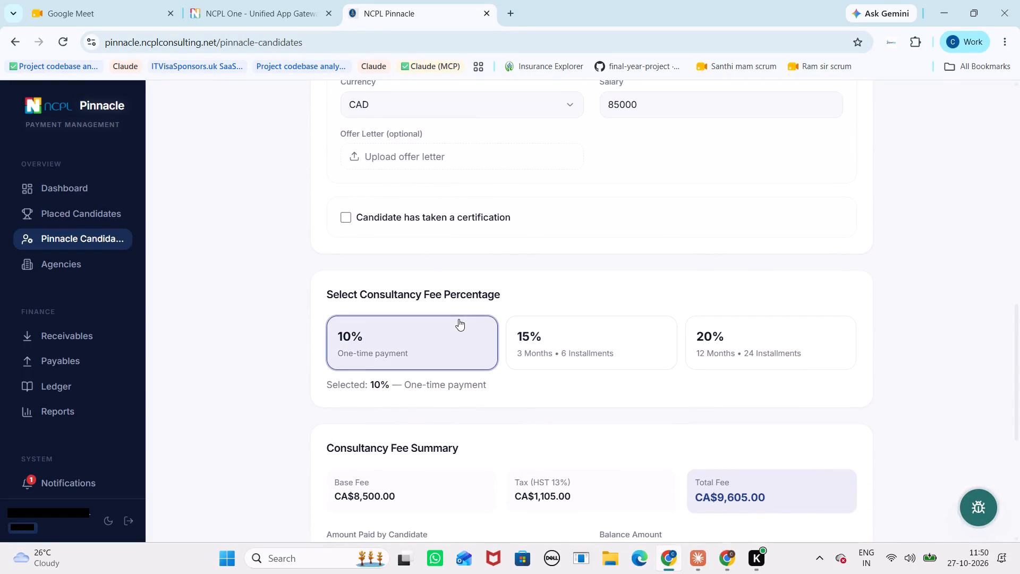
scroll(458, 319, "down", 4)
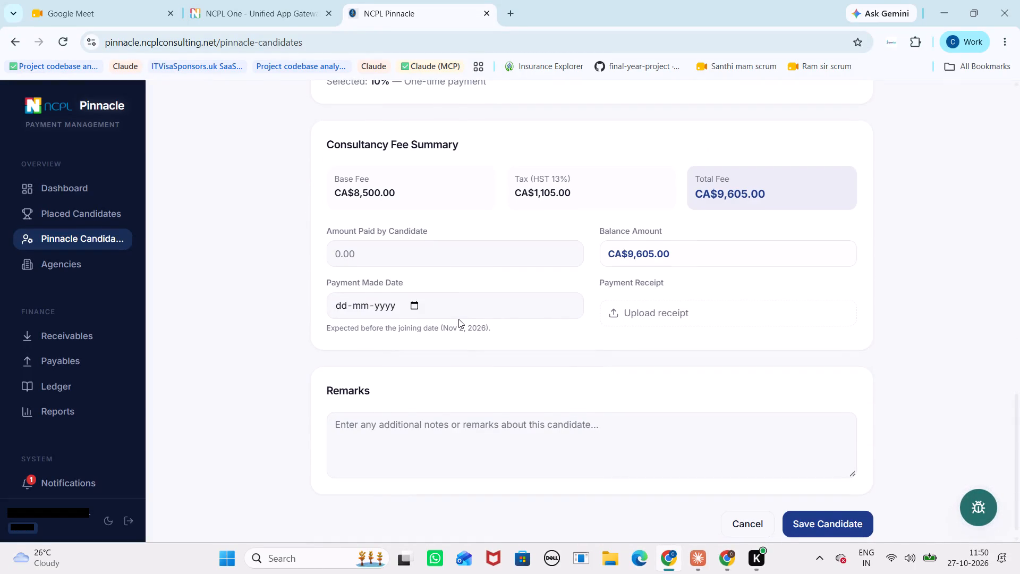
Set the job status of Offer 1 at Oxford Properties to Terminated and highlight the pro-rated consultancy fee table.
scroll(458, 319, "up", 3)
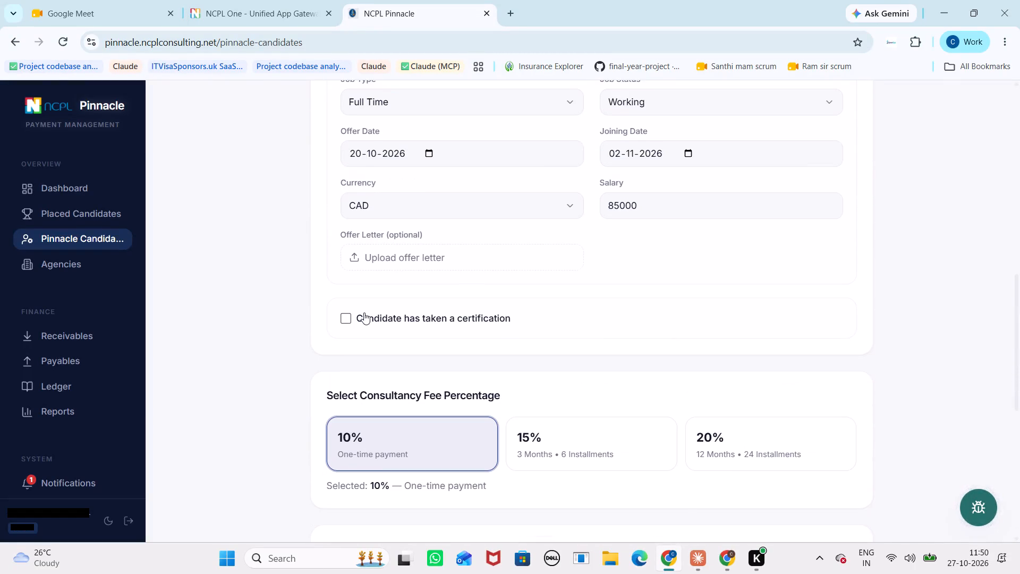
scroll(504, 360, "up", 2)
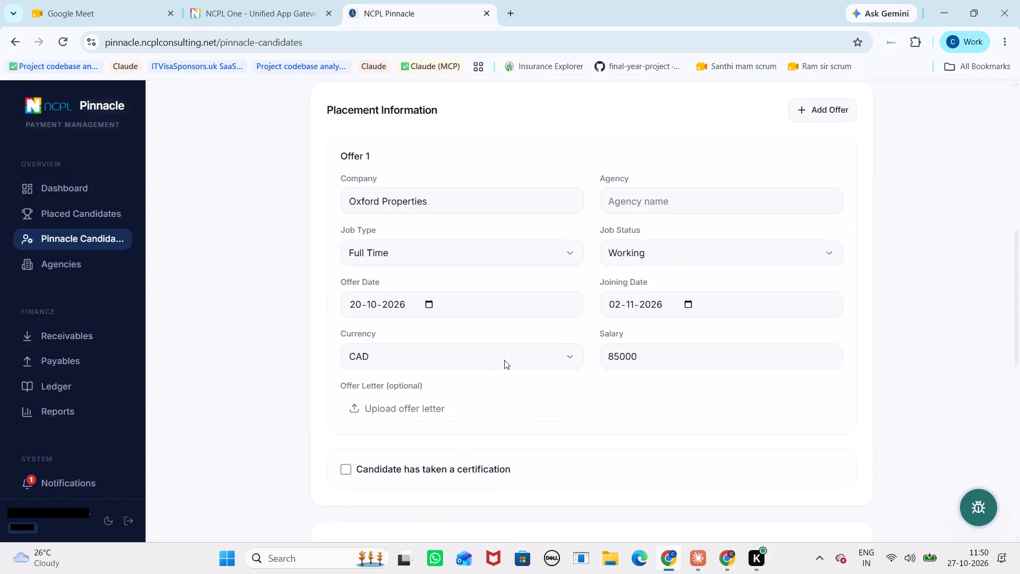
scroll(504, 360, "up", 2)
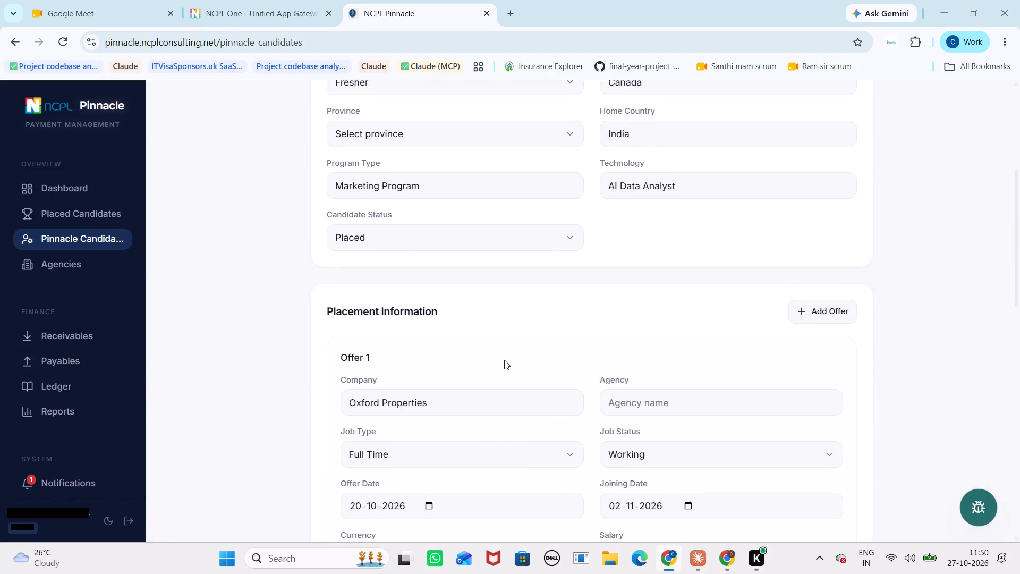
scroll(473, 400, "down", 4)
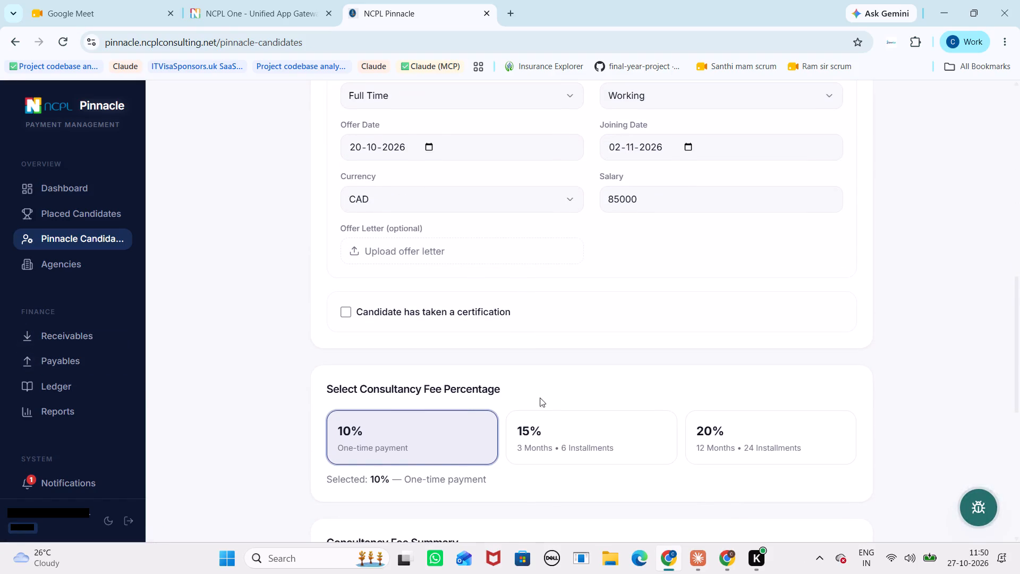
scroll(549, 388, "up", 2)
left_click(659, 292)
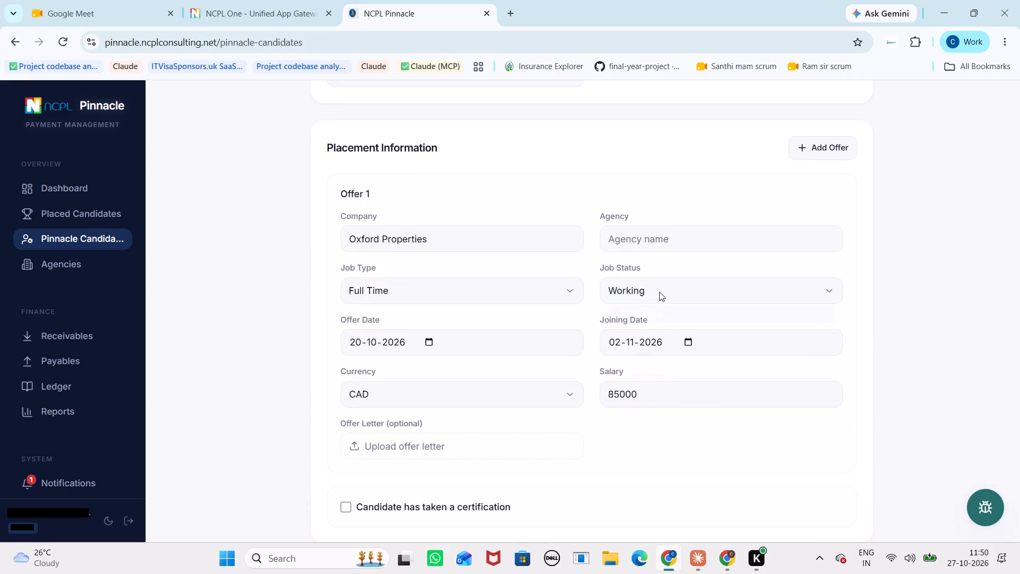
left_click(635, 394)
scroll(635, 394, "down", 2)
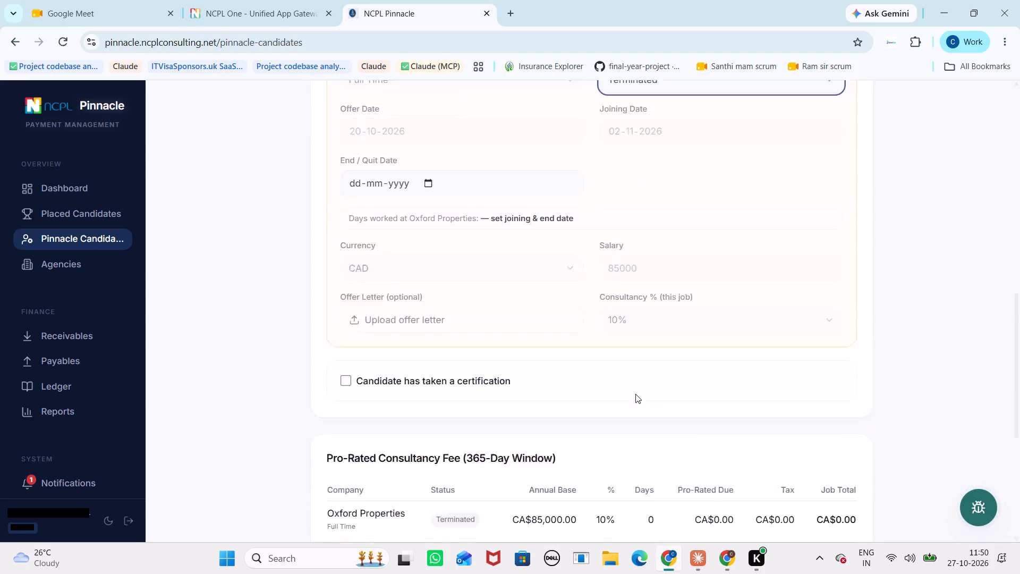
scroll(635, 394, "down", 4)
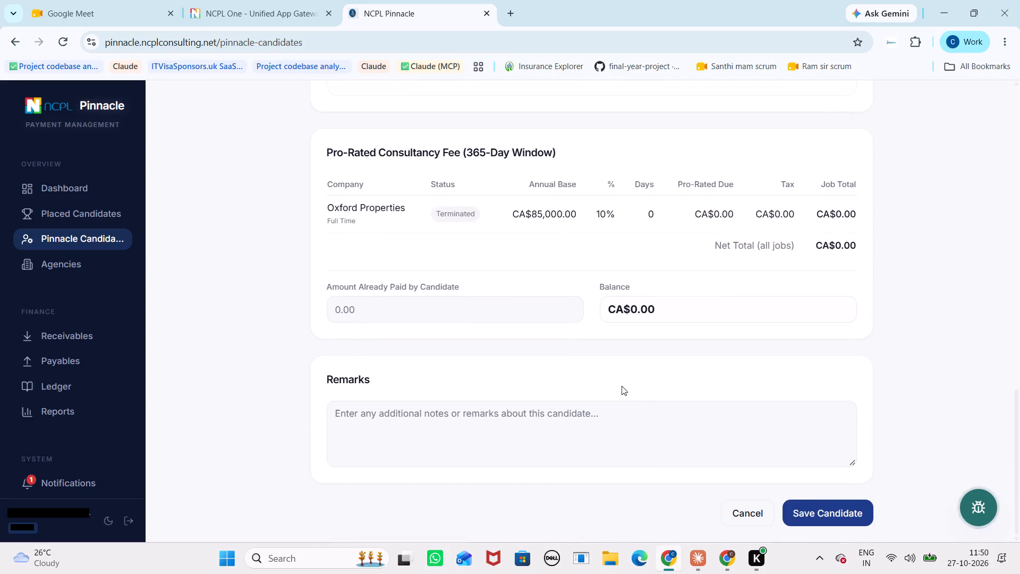
left_click_drag(325, 188, 874, 276)
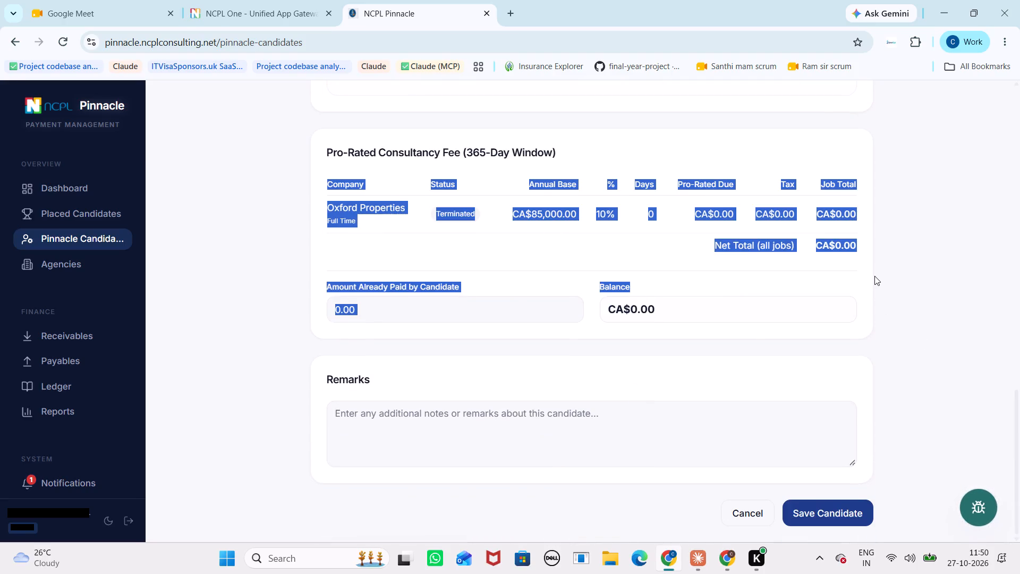
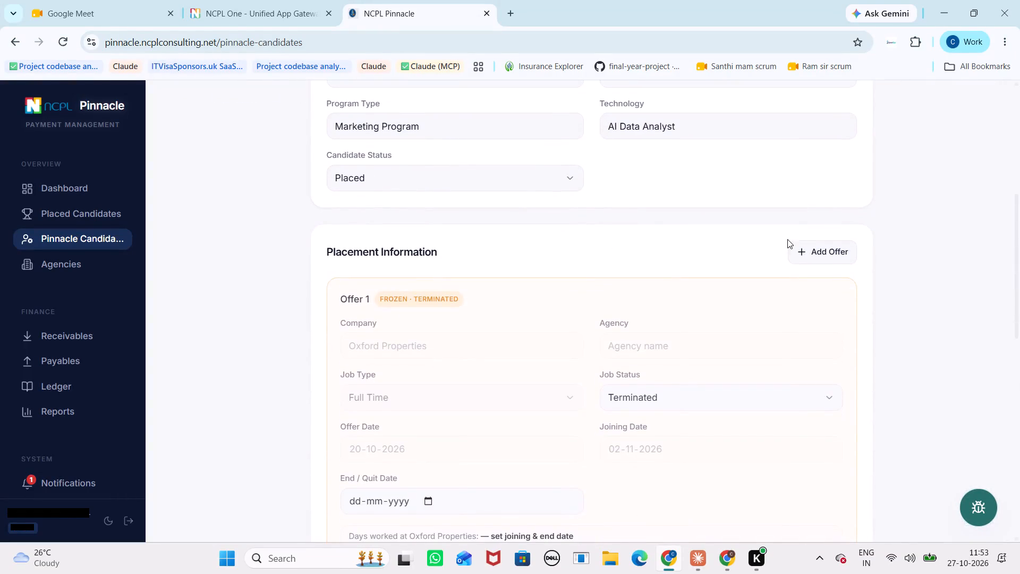
Check the terminated Offer 1 placement details against the pro-rated consultancy fee table for Oxford Properties.
scroll(727, 249, "up", 1)
scroll(727, 249, "down", 4)
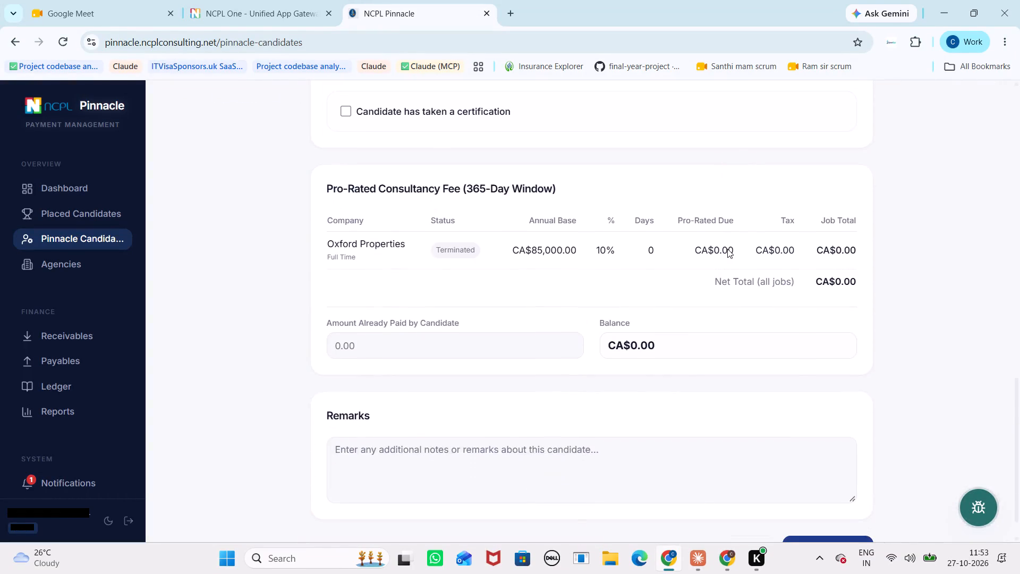
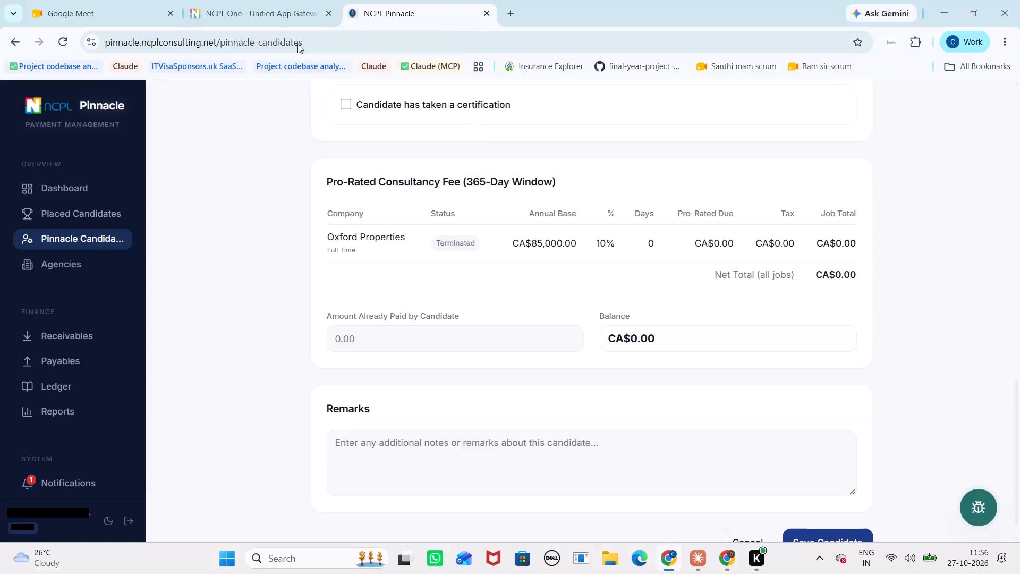
Open the notifications page to review the payment reminders and financial alerts.
left_click(35, 480)
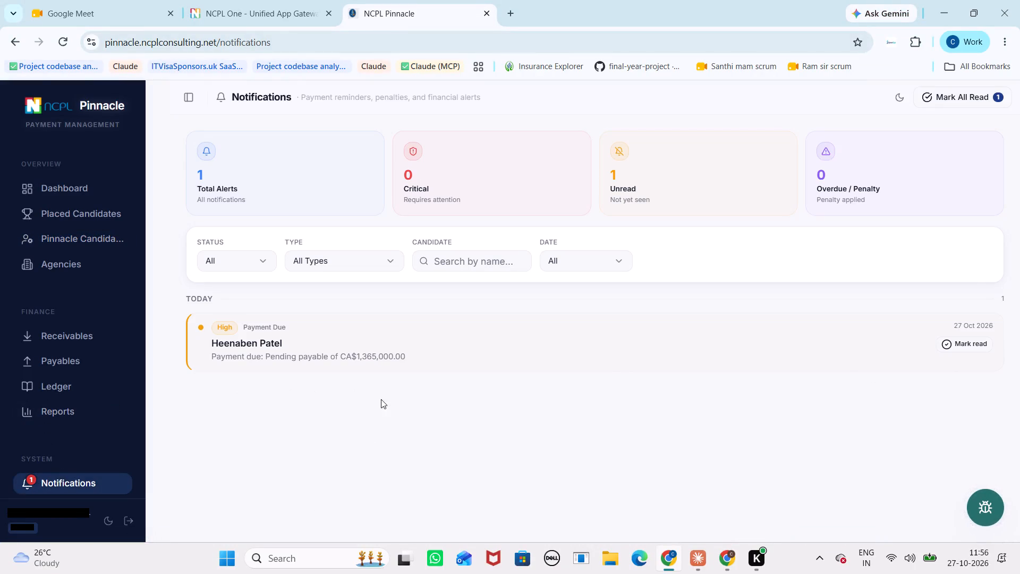
Review the payables list filtered by Paid and Partial status, ending with all records shown.
left_click(48, 362)
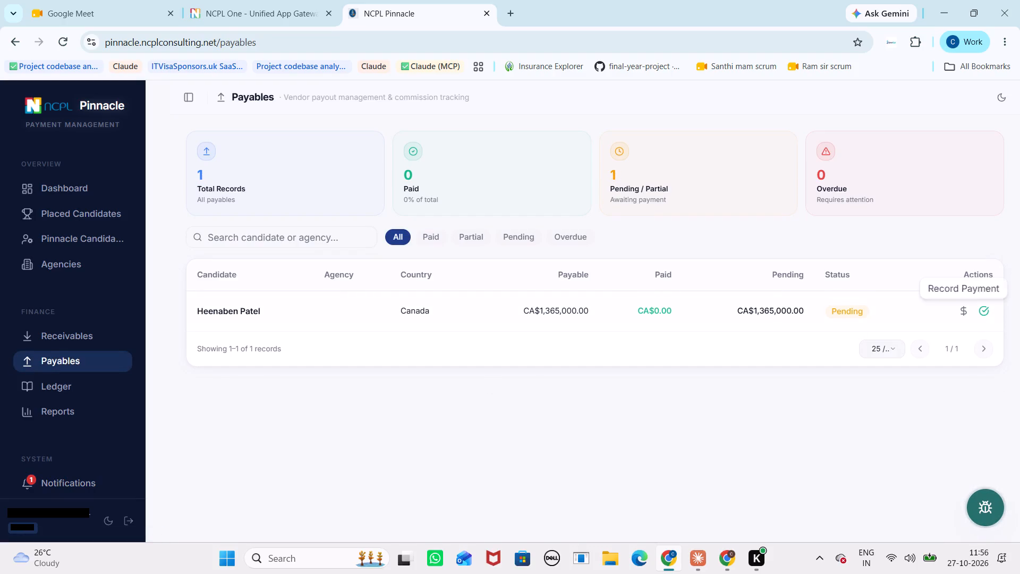
left_click(436, 240)
left_click(472, 239)
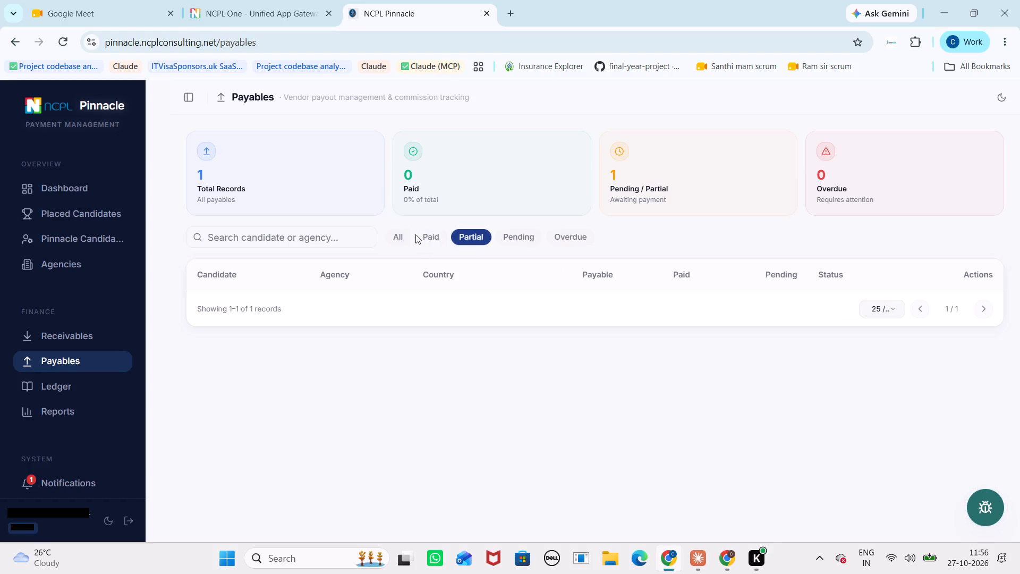
left_click(382, 234)
left_click(386, 237)
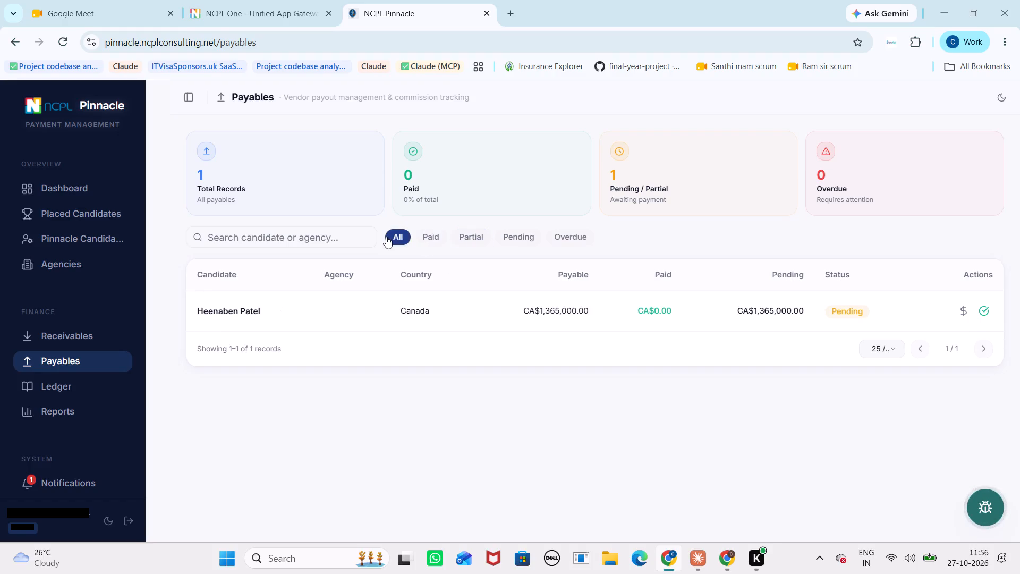
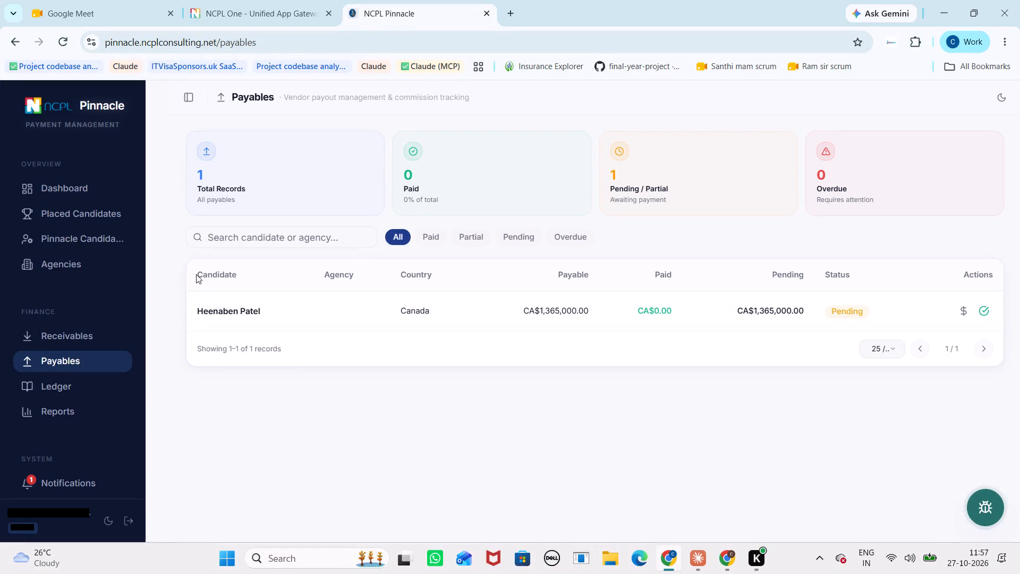
Highlight the payables table from the column headings through the candidate's country and payable amount to point out the record.
left_click_drag(193, 273, 347, 326)
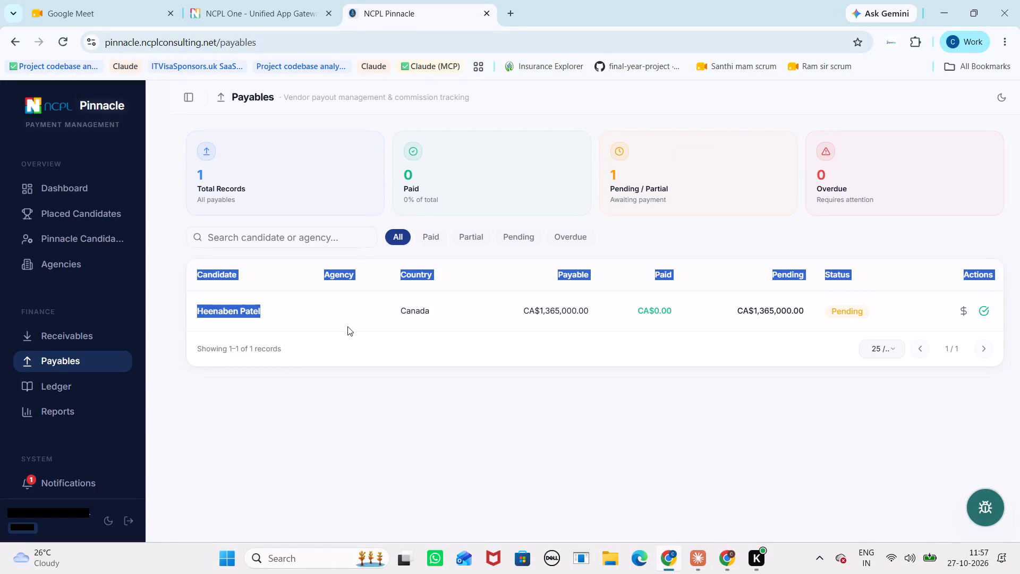
left_click_drag(347, 326, 628, 323)
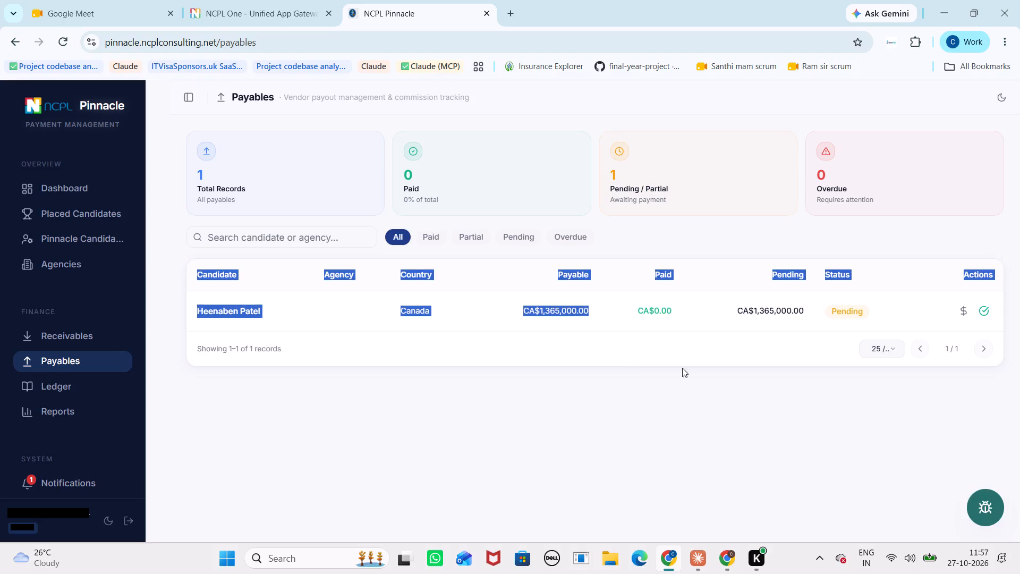
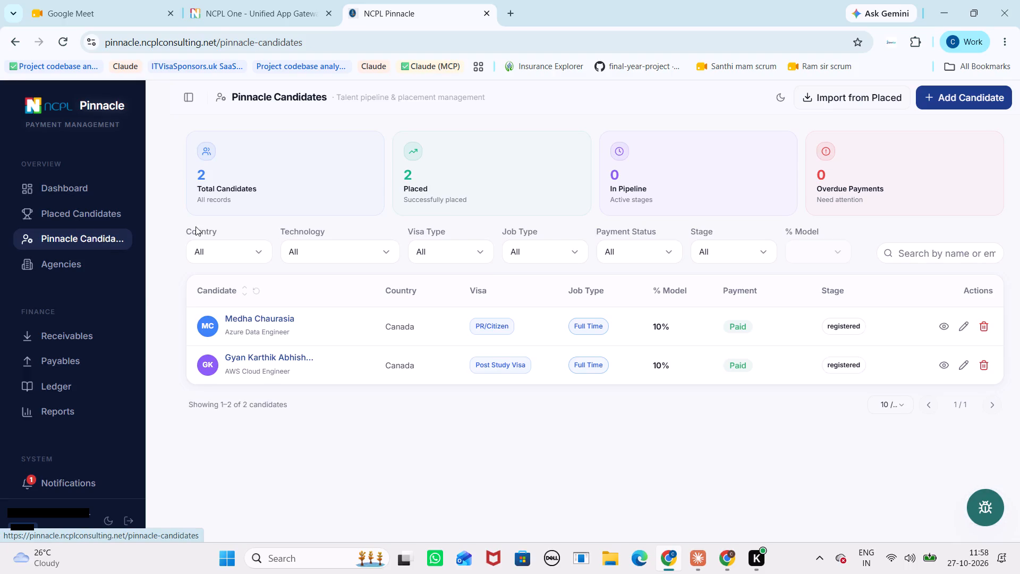
Review the Azure Data Engineer candidate's documents, finance, placement, programme and overview details, and return to the Pinnacle candidates list.
left_click(939, 333)
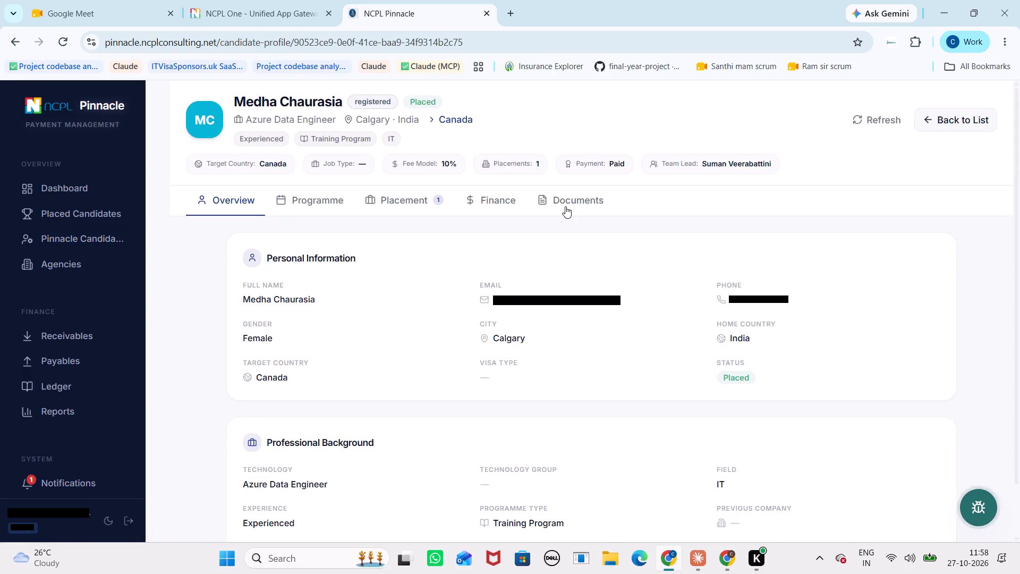
left_click(566, 205)
left_click(480, 200)
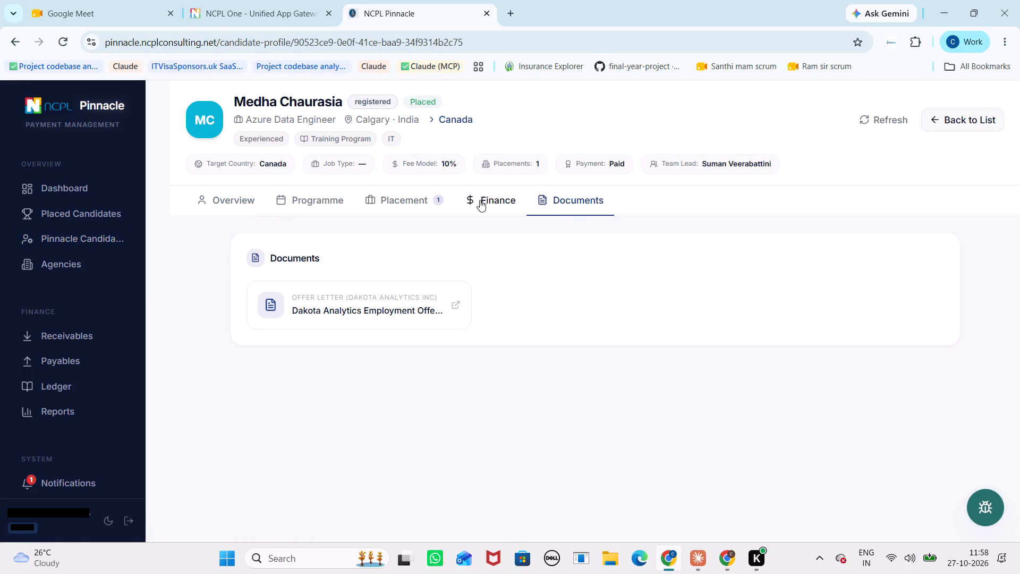
left_click(430, 193)
left_click_drag(425, 172, 405, 170)
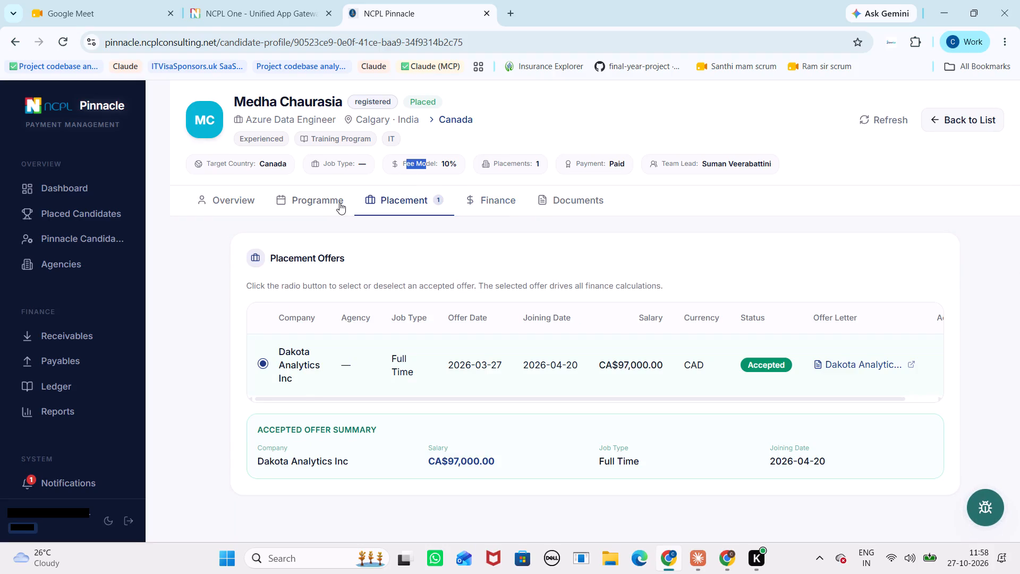
left_click(339, 202)
left_click(210, 221)
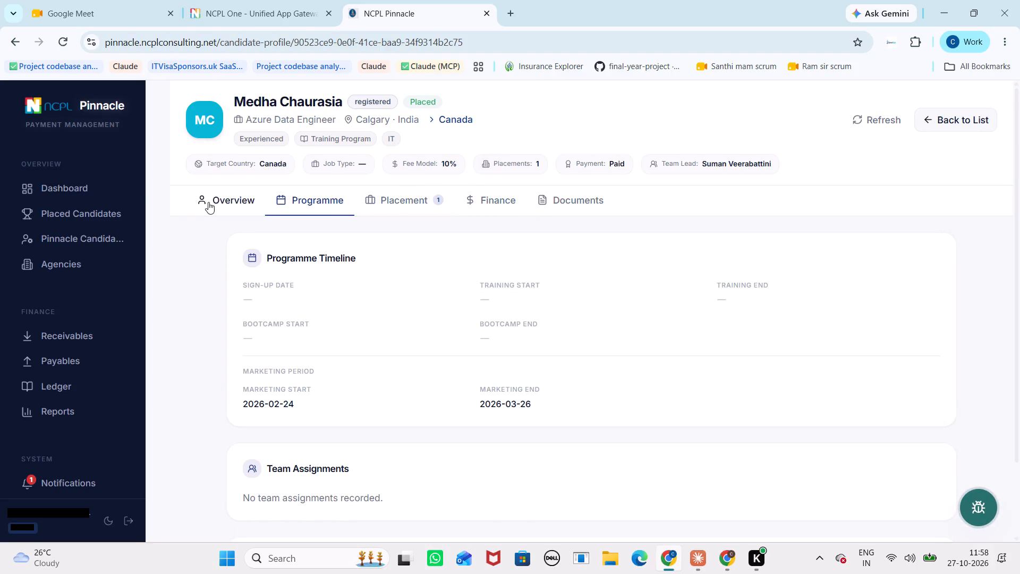
left_click(208, 202)
left_click(69, 243)
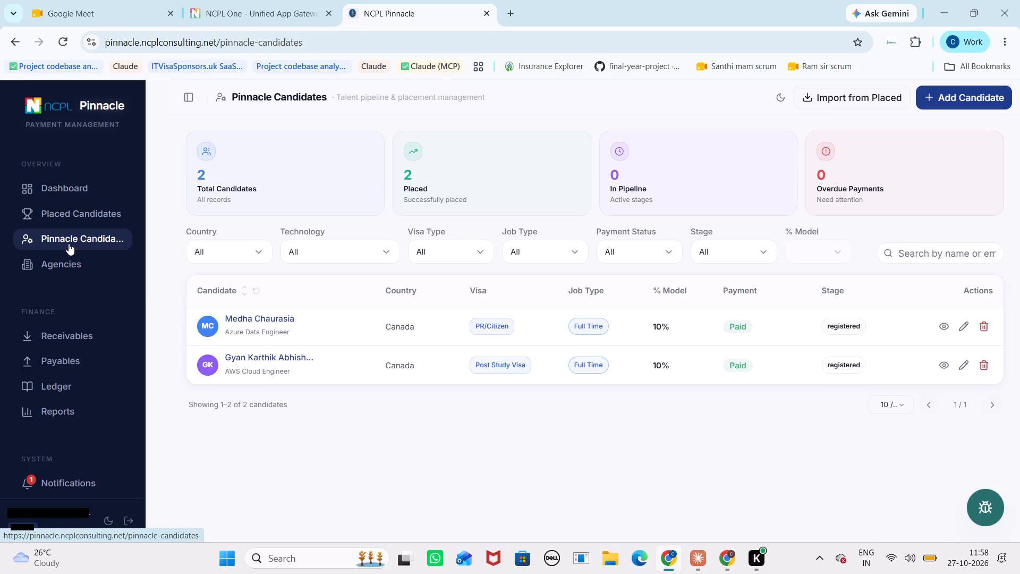
Open the global dashboard to show the worldwide candidate and agency metrics.
left_click(71, 189)
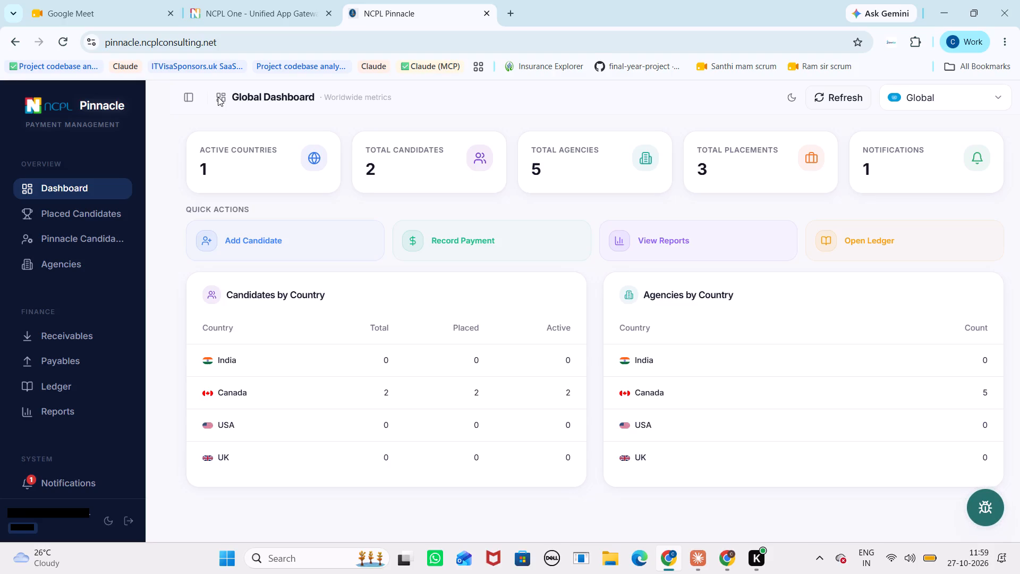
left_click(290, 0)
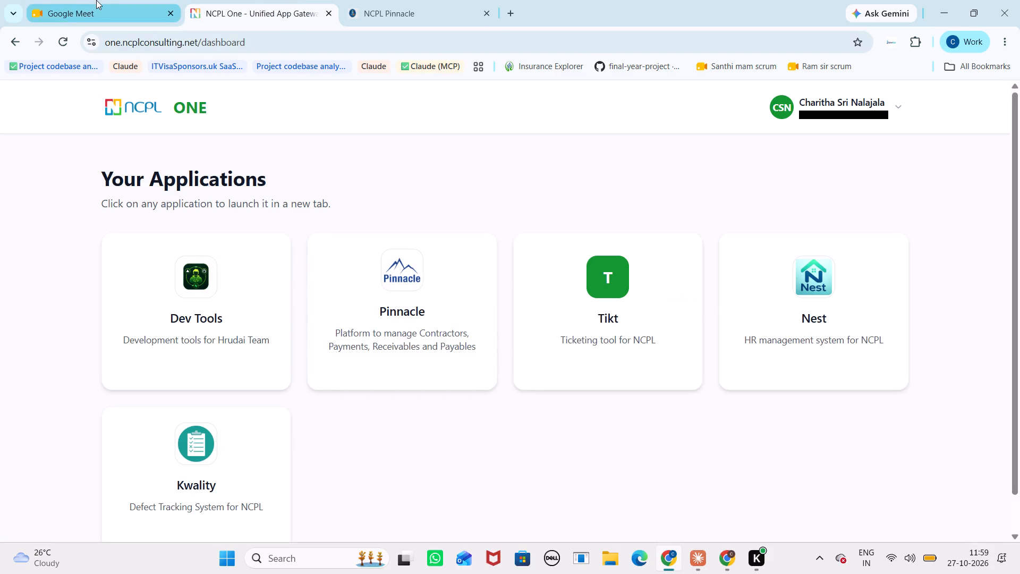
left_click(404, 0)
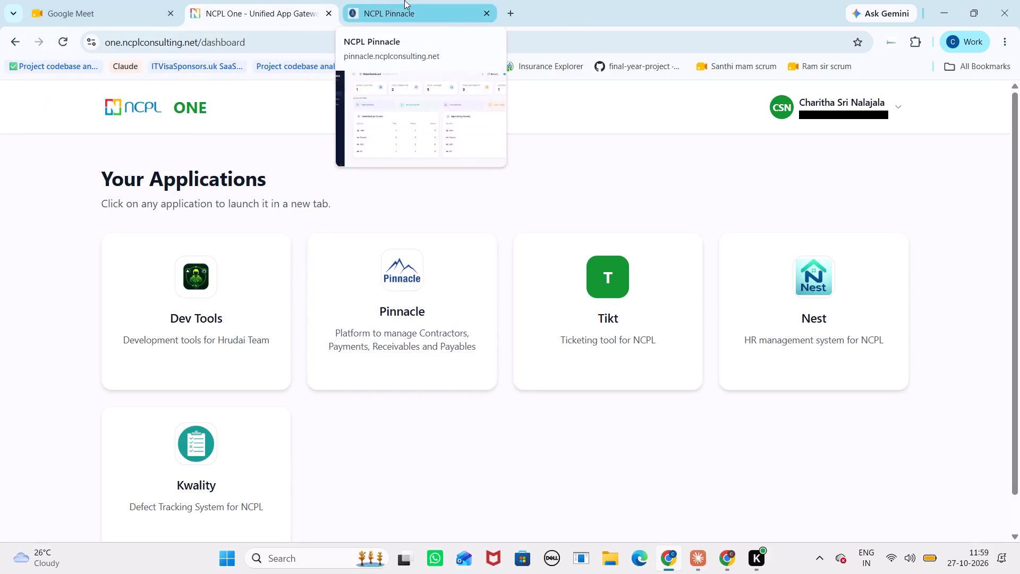